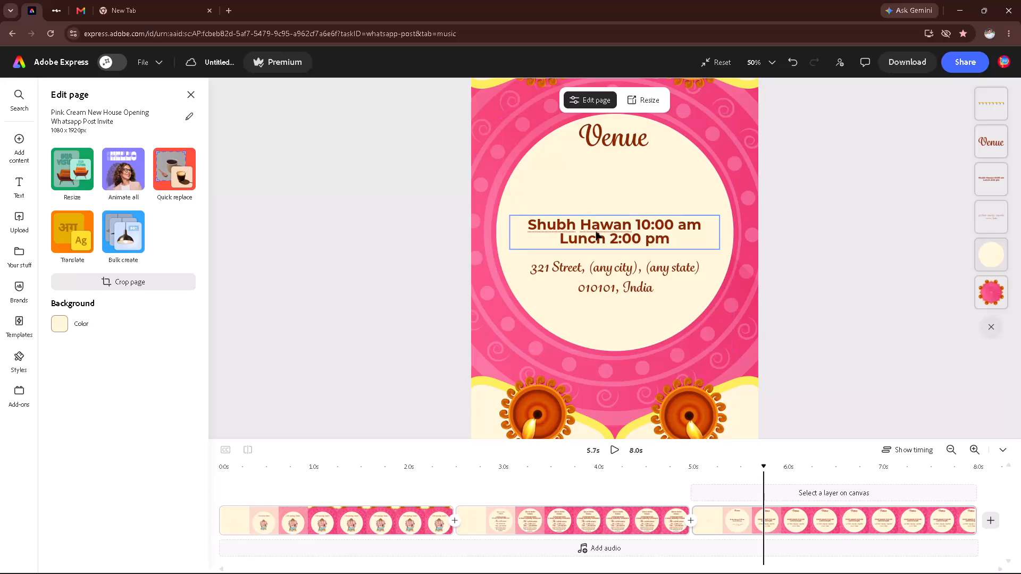
Scrub back and forth through the opening Ganesha page to examine its entrance animation and layout.
{"action": "left_click_drag", "start_coordinate": [437, 468], "coordinate": [408, 468]}
{"action": "left_click_drag", "start_coordinate": [404, 468], "coordinate": [355, 468]}
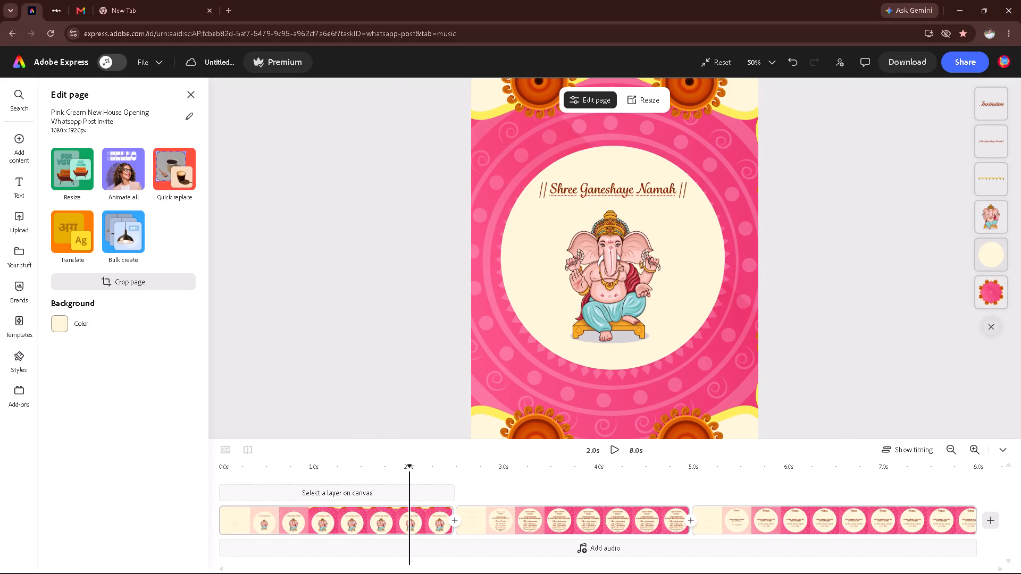
{"action": "left_click_drag", "start_coordinate": [352, 466], "coordinate": [305, 460]}
{"action": "left_click_drag", "start_coordinate": [300, 458], "coordinate": [258, 454]}
{"action": "left_click_drag", "start_coordinate": [252, 462], "coordinate": [240, 464]}
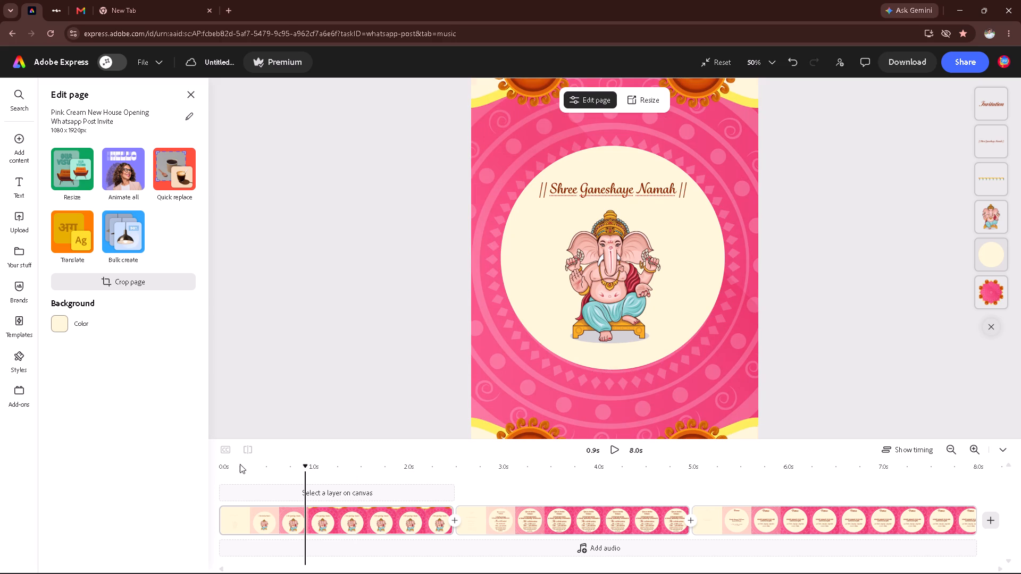
{"action": "left_click_drag", "start_coordinate": [240, 464], "coordinate": [239, 464]}
{"action": "left_click_drag", "start_coordinate": [232, 464], "coordinate": [206, 465]}
{"action": "left_click_drag", "start_coordinate": [235, 470], "coordinate": [263, 465]}
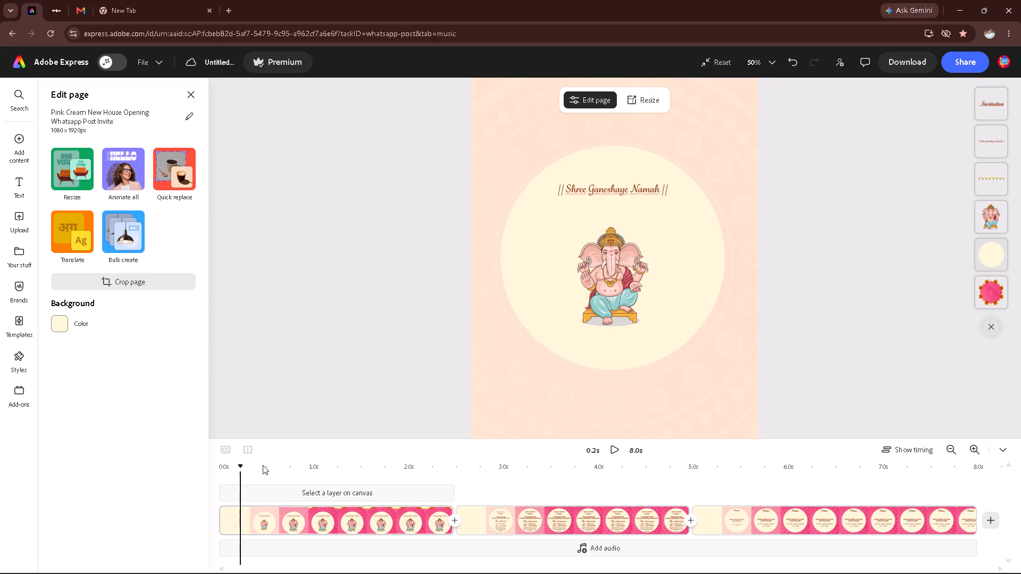
{"action": "left_click_drag", "start_coordinate": [263, 465], "coordinate": [296, 463]}
{"action": "left_click", "coordinate": [300, 462]}
{"action": "left_click_drag", "start_coordinate": [300, 463], "coordinate": [410, 478]}
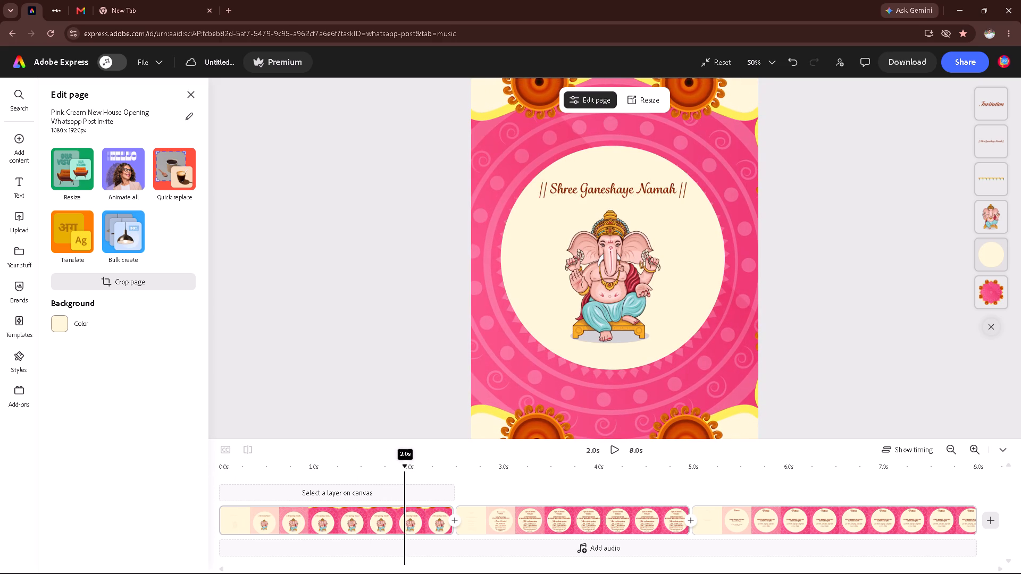
{"action": "left_click_drag", "start_coordinate": [410, 478], "coordinate": [377, 489]}
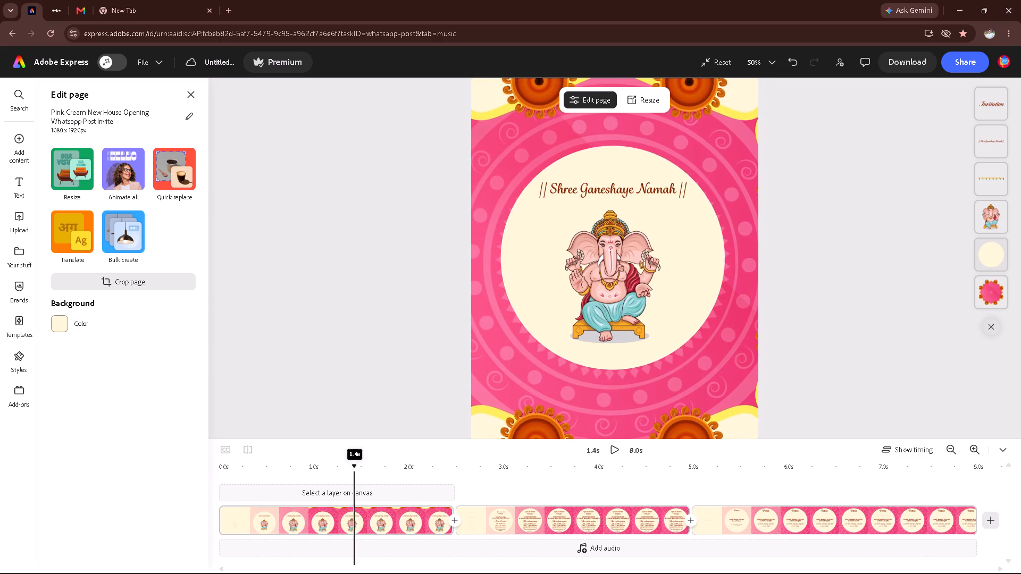
{"action": "left_click_drag", "start_coordinate": [377, 489], "coordinate": [435, 499]}
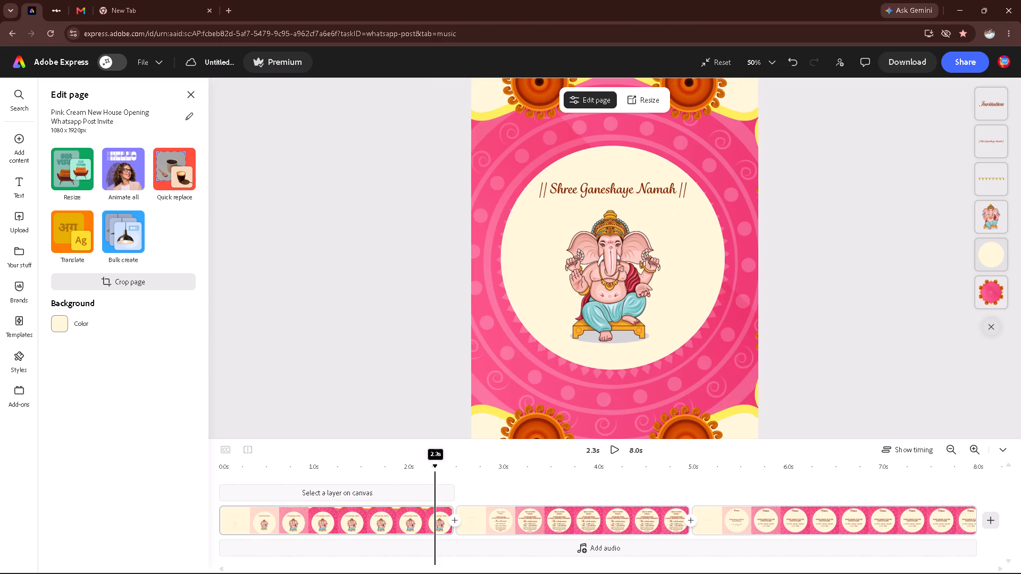
{"action": "left_click_drag", "start_coordinate": [435, 499], "coordinate": [397, 504]}
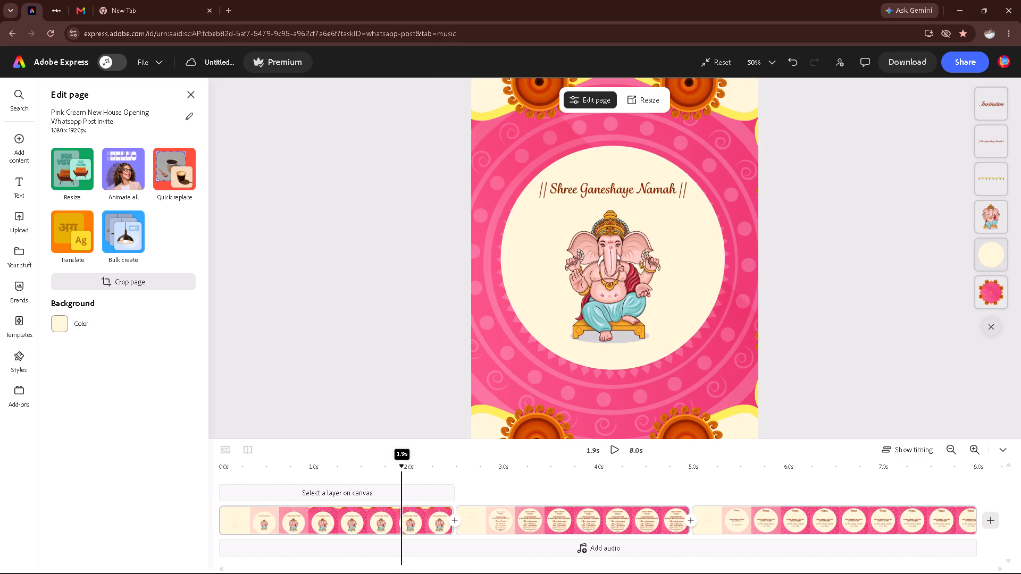
Scrub across the invitation and venue pages to examine how their text and decorations appear.
{"action": "left_click_drag", "start_coordinate": [397, 504], "coordinate": [491, 508]}
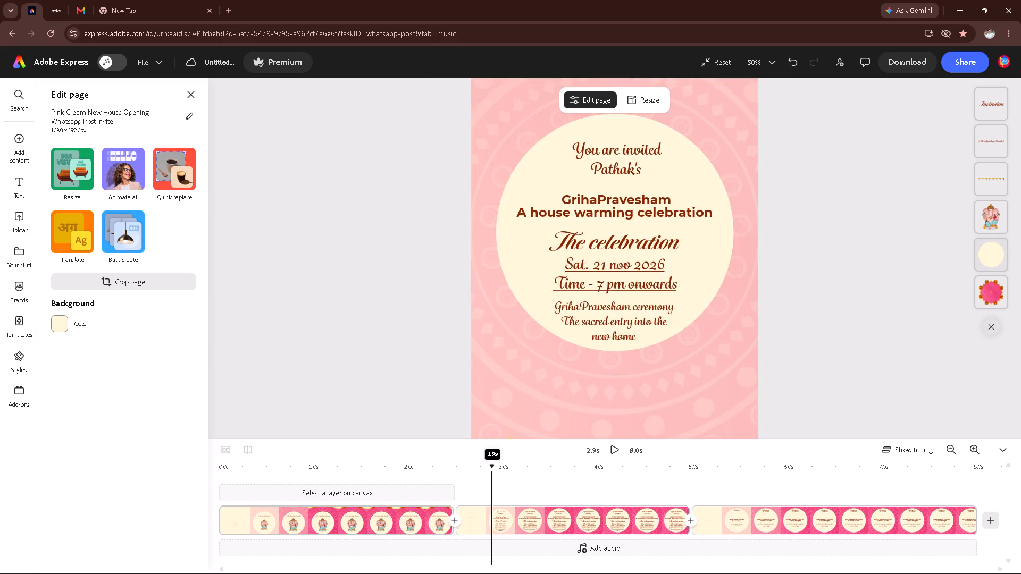
{"action": "left_click_drag", "start_coordinate": [491, 508], "coordinate": [557, 511]}
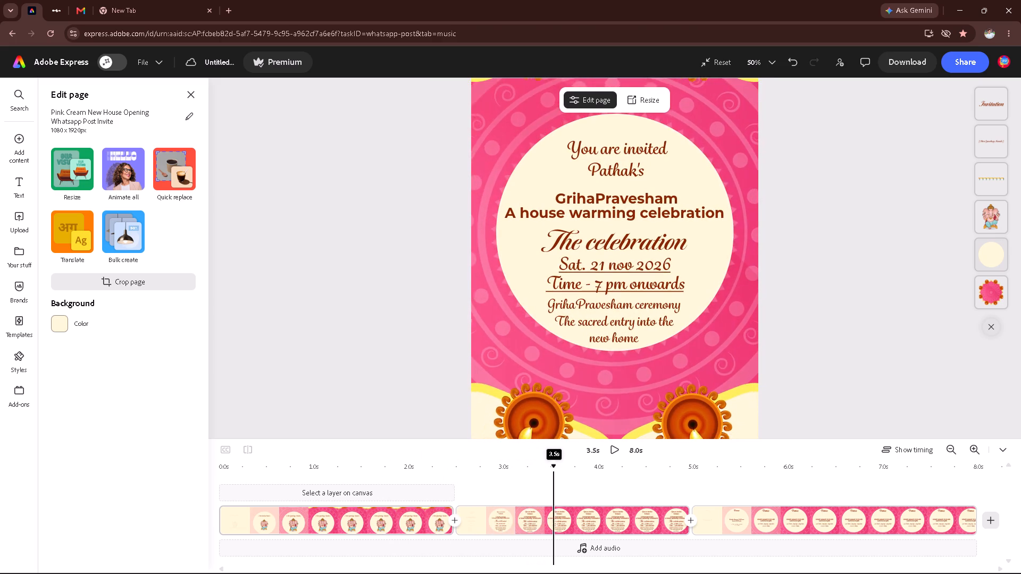
{"action": "left_click_drag", "start_coordinate": [557, 511], "coordinate": [743, 536]}
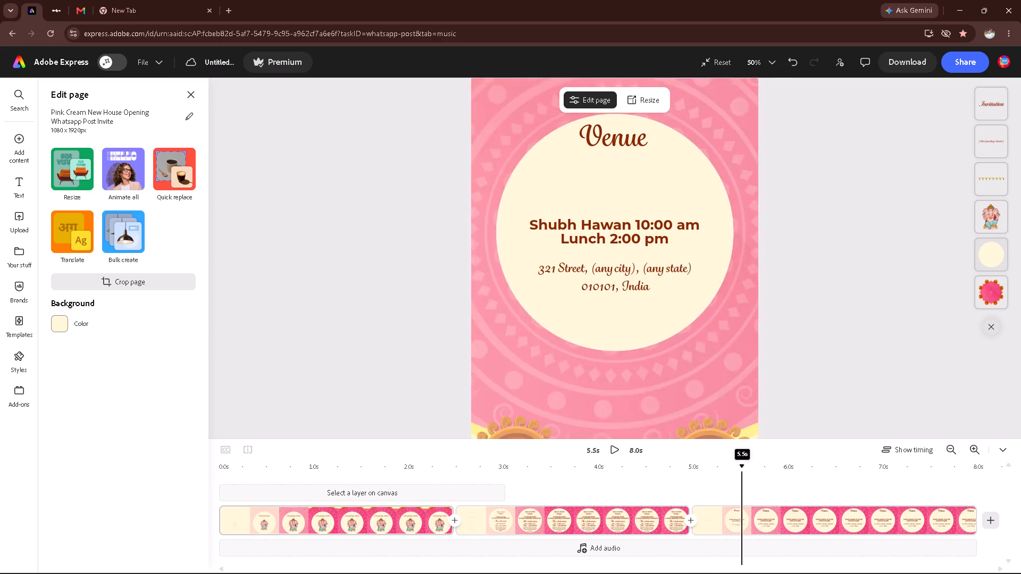
{"action": "left_click_drag", "start_coordinate": [743, 536], "coordinate": [855, 529]}
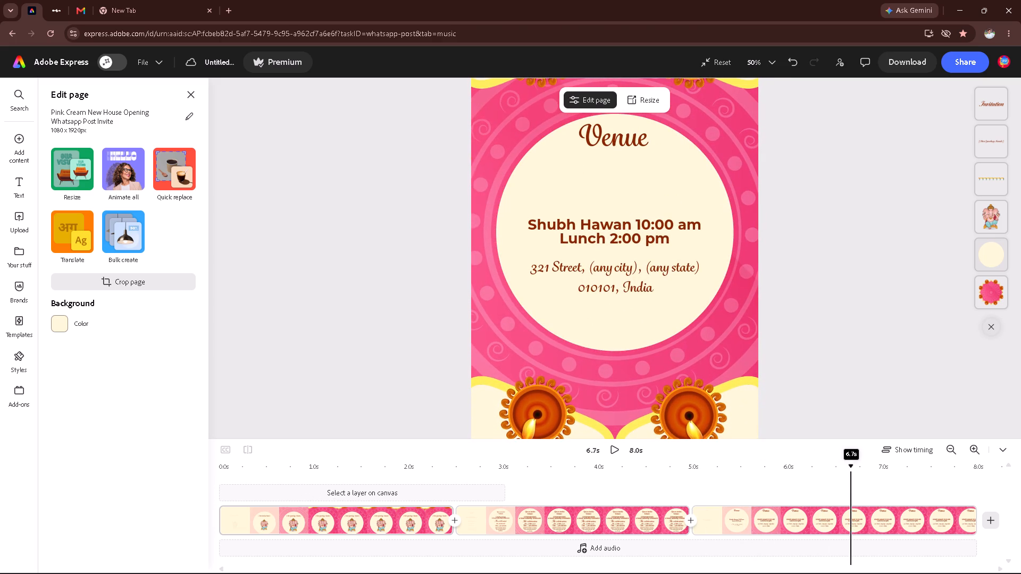
{"action": "left_click_drag", "start_coordinate": [855, 529], "coordinate": [763, 544]}
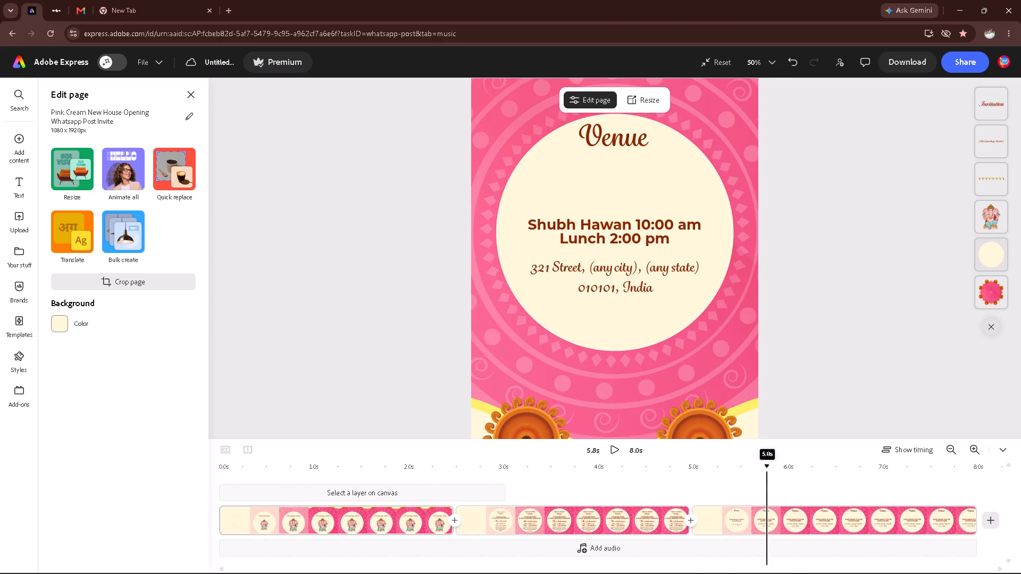
{"action": "left_click_drag", "start_coordinate": [763, 544], "coordinate": [257, 474]}
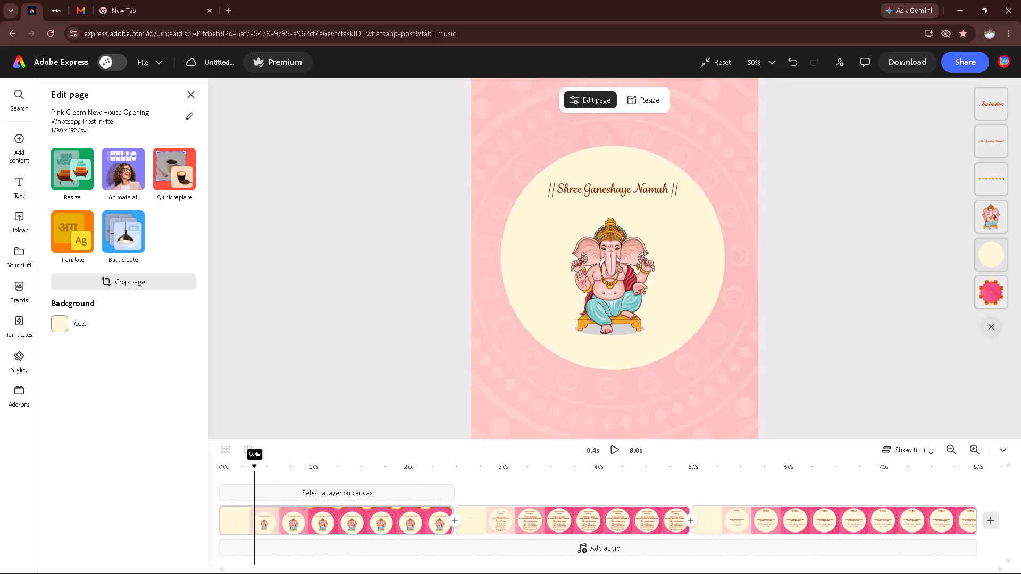
{"action": "left_click_drag", "start_coordinate": [257, 474], "coordinate": [573, 476]}
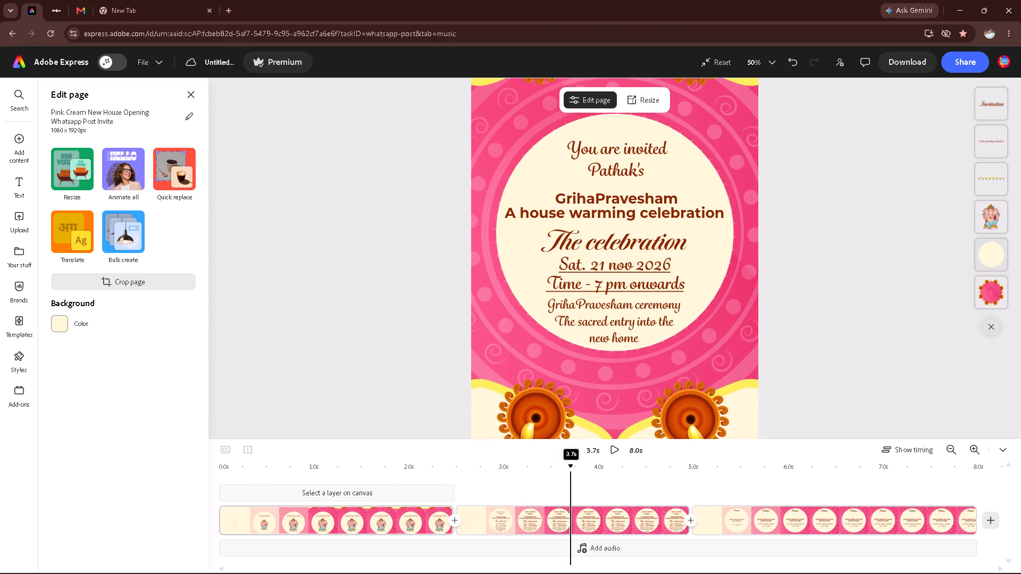
{"action": "left_click_drag", "start_coordinate": [573, 476], "coordinate": [688, 487]}
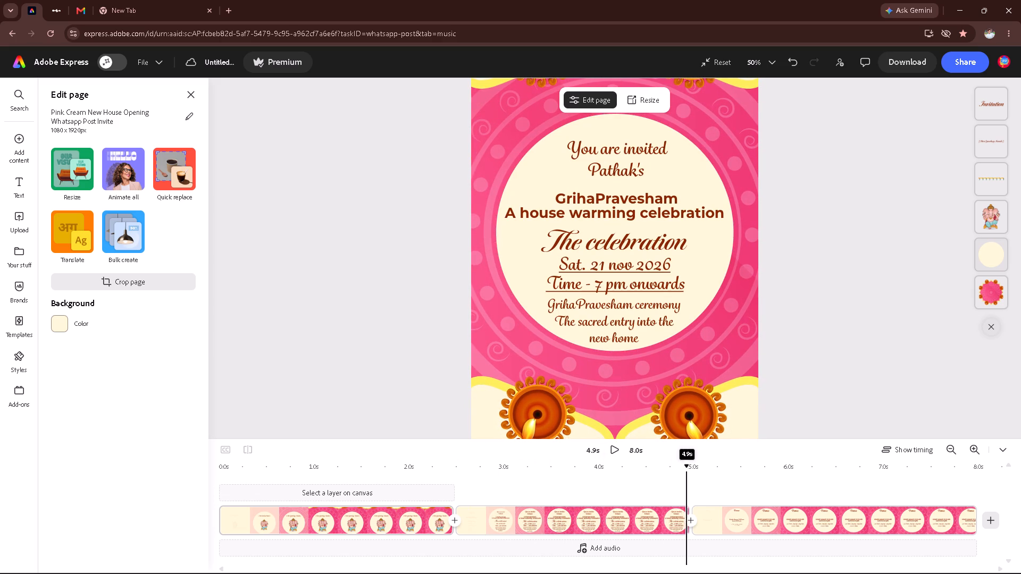
{"action": "left_click_drag", "start_coordinate": [688, 487], "coordinate": [690, 487]}
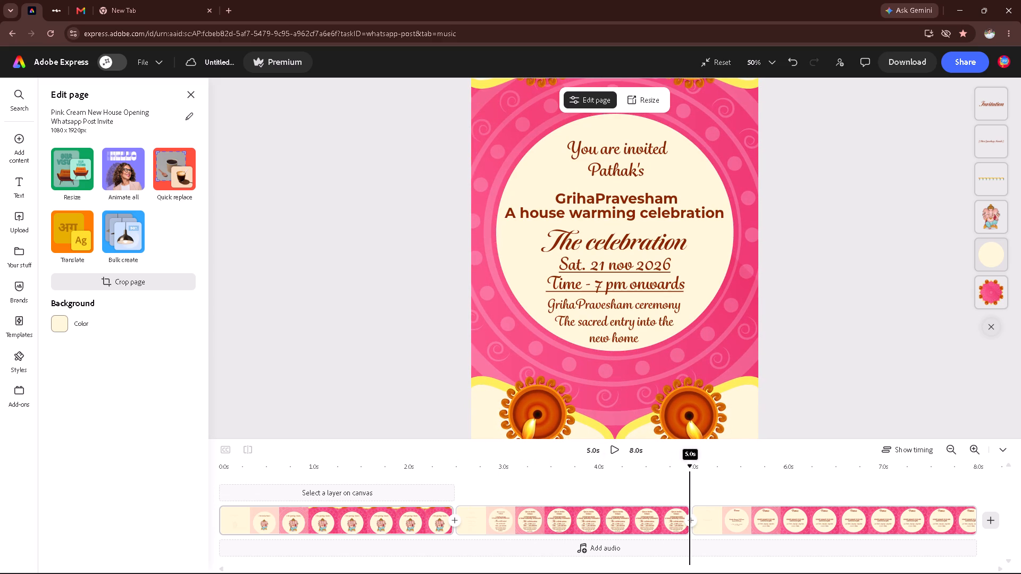
{"action": "left_click_drag", "start_coordinate": [690, 487], "coordinate": [662, 494]}
Remove the underline from the "Sat. 21 nov 2026" and "Time - 7 pm onwards" lines on the second page.
{"action": "left_click", "coordinate": [597, 524]}
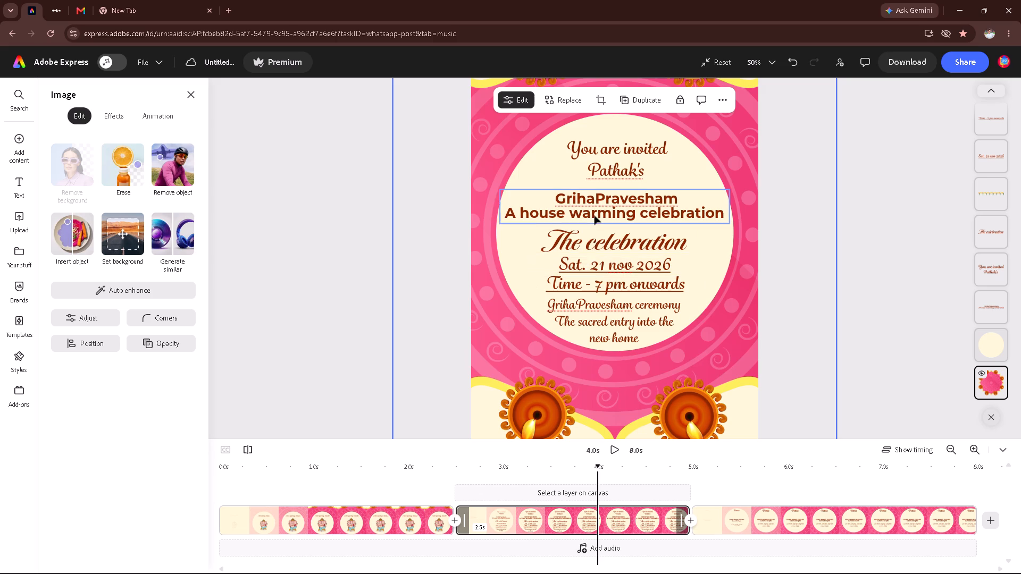
{"action": "left_click", "coordinate": [591, 268]}
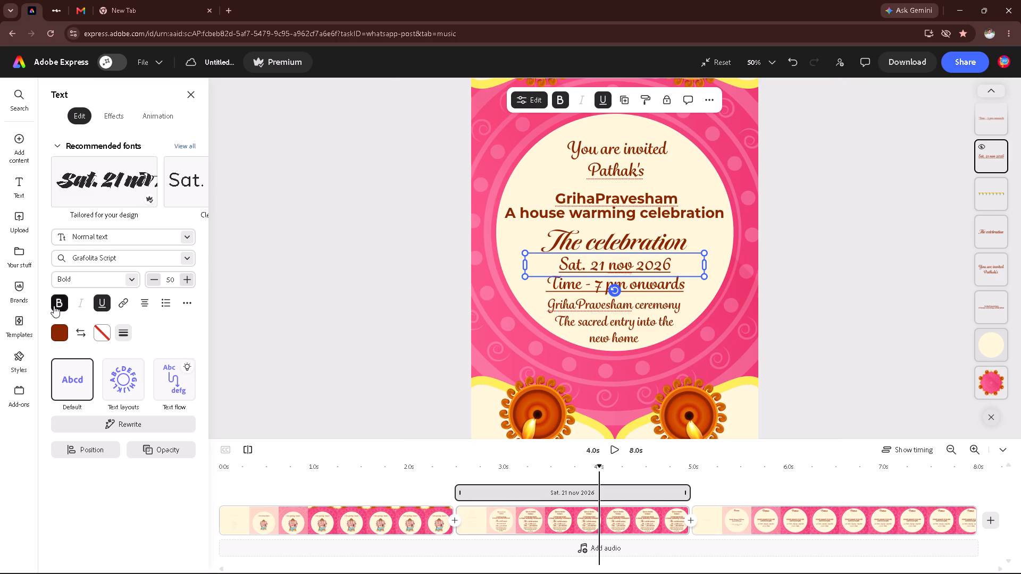
{"action": "left_click", "coordinate": [106, 301]}
{"action": "left_click", "coordinate": [586, 289]}
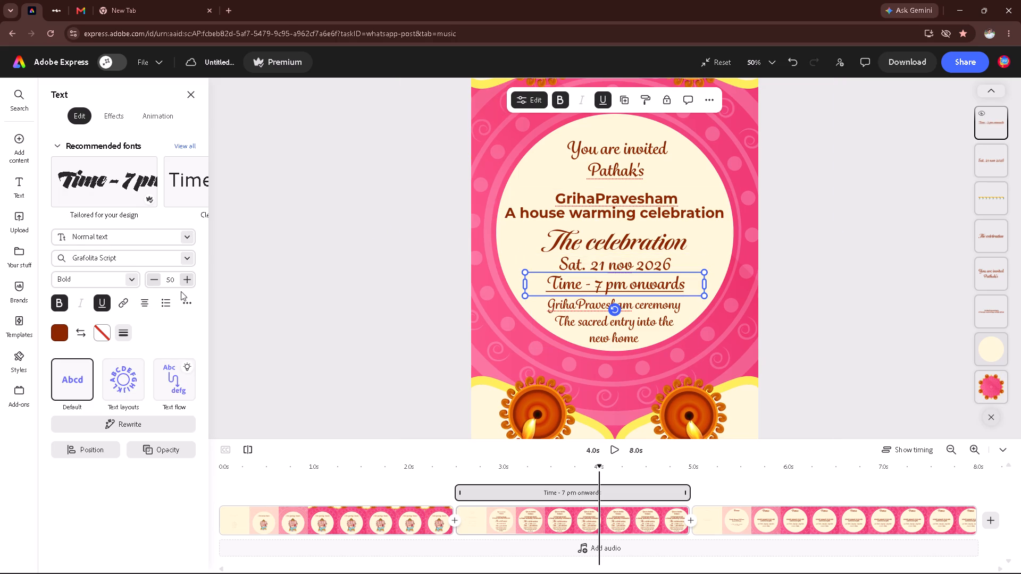
{"action": "left_click", "coordinate": [105, 303]}
{"action": "left_click", "coordinate": [361, 297]}
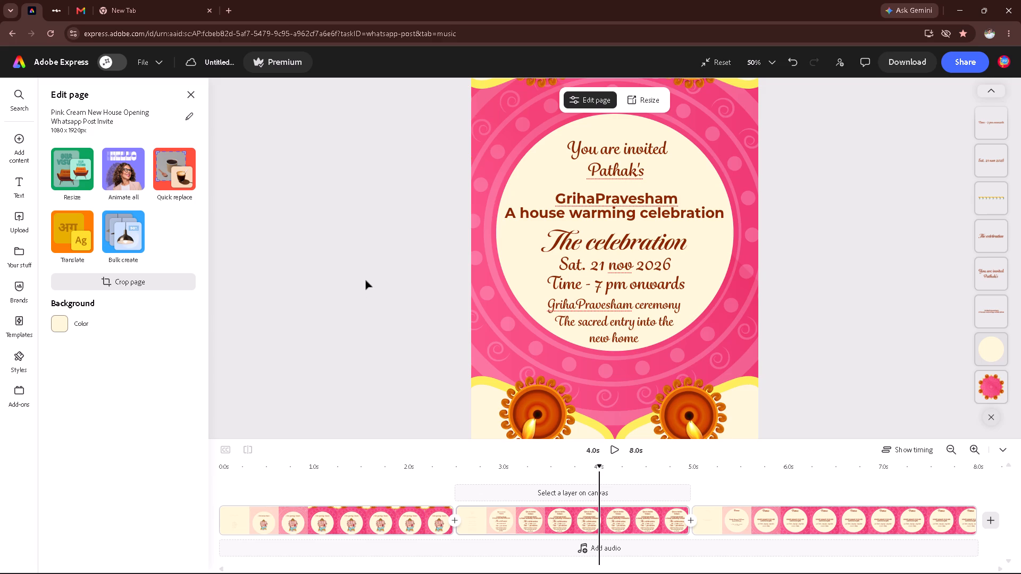
Examine the second page's full layout, from the top diya decorations to the bottom edge.
{"action": "scroll", "coordinate": [555, 333], "scroll_direction": "down", "scroll_amount": 2}
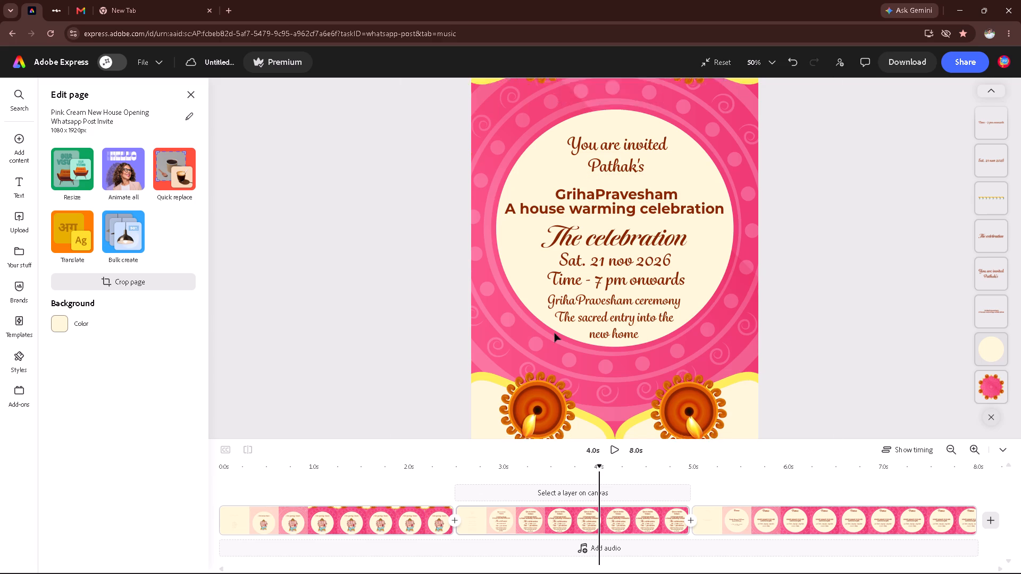
{"action": "scroll", "coordinate": [555, 333], "scroll_direction": "down", "scroll_amount": 8}
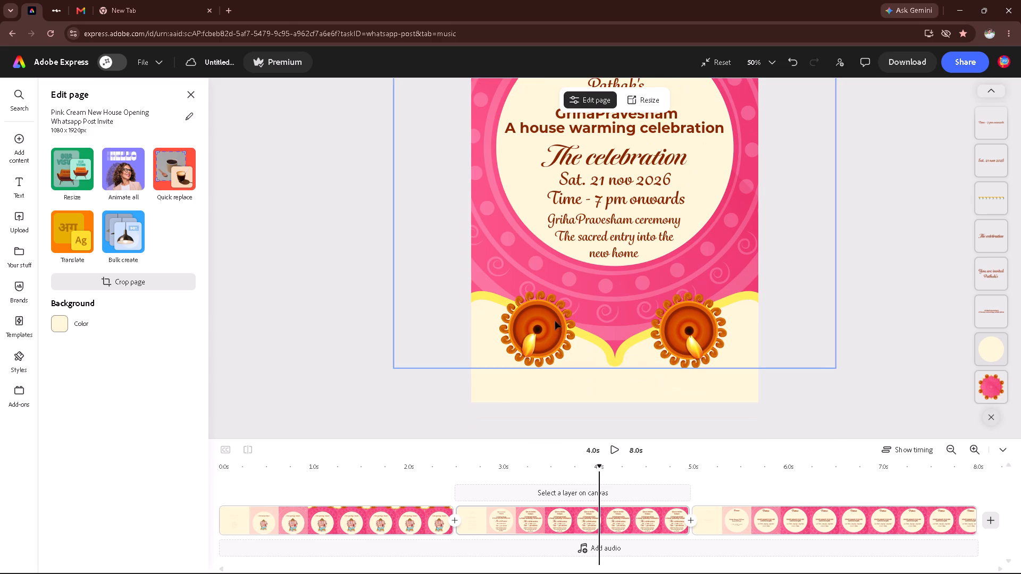
{"action": "scroll", "coordinate": [406, 319], "scroll_direction": "up", "scroll_amount": 11}
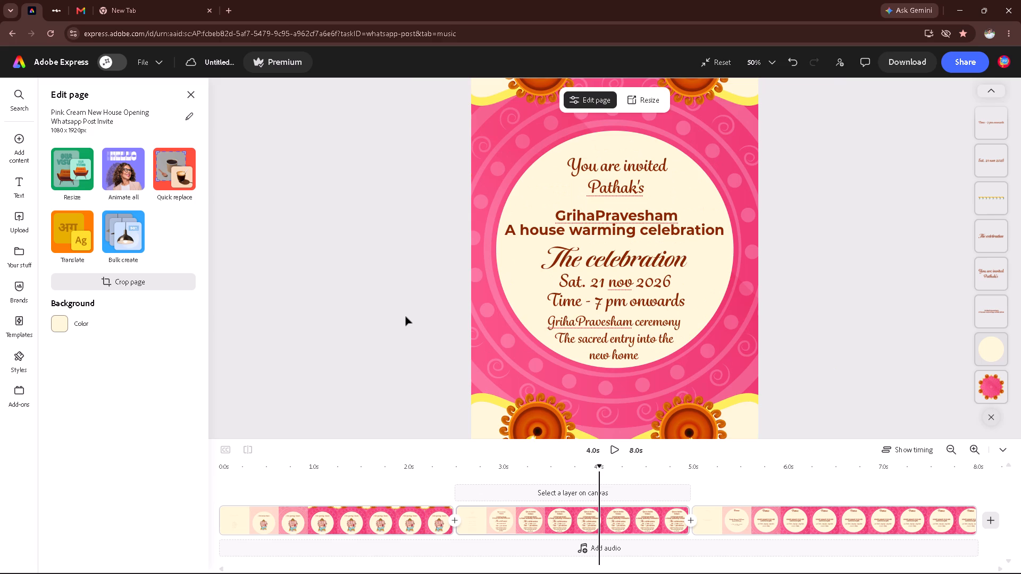
{"action": "scroll", "coordinate": [406, 317], "scroll_direction": "down", "scroll_amount": 1}
{"action": "scroll", "coordinate": [405, 316], "scroll_direction": "up", "scroll_amount": 6}
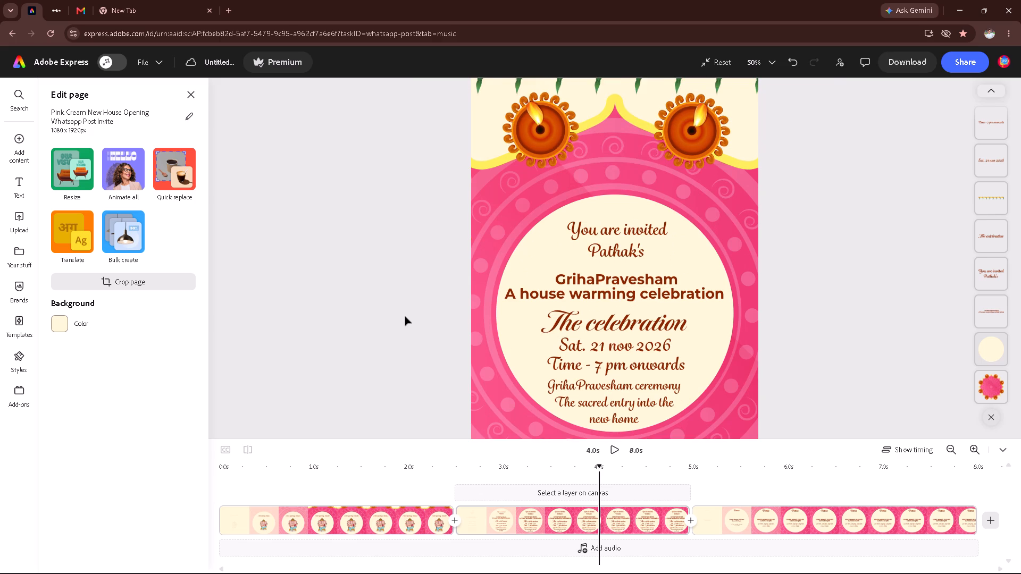
{"action": "scroll", "coordinate": [405, 317], "scroll_direction": "up", "scroll_amount": 6}
{"action": "scroll", "coordinate": [451, 241], "scroll_direction": "down", "scroll_amount": 8}
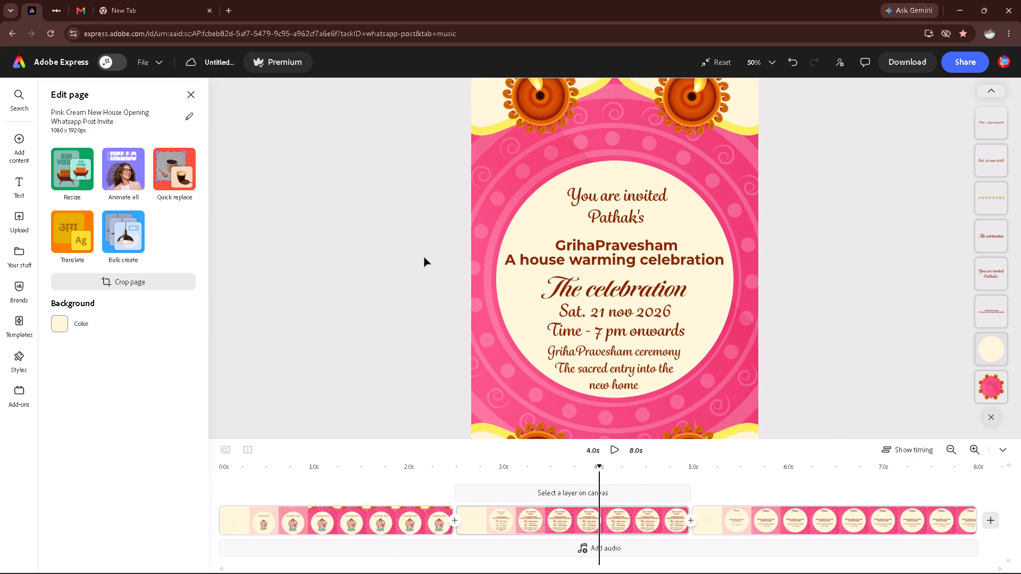
{"action": "scroll", "coordinate": [424, 258], "scroll_direction": "down", "scroll_amount": 17}
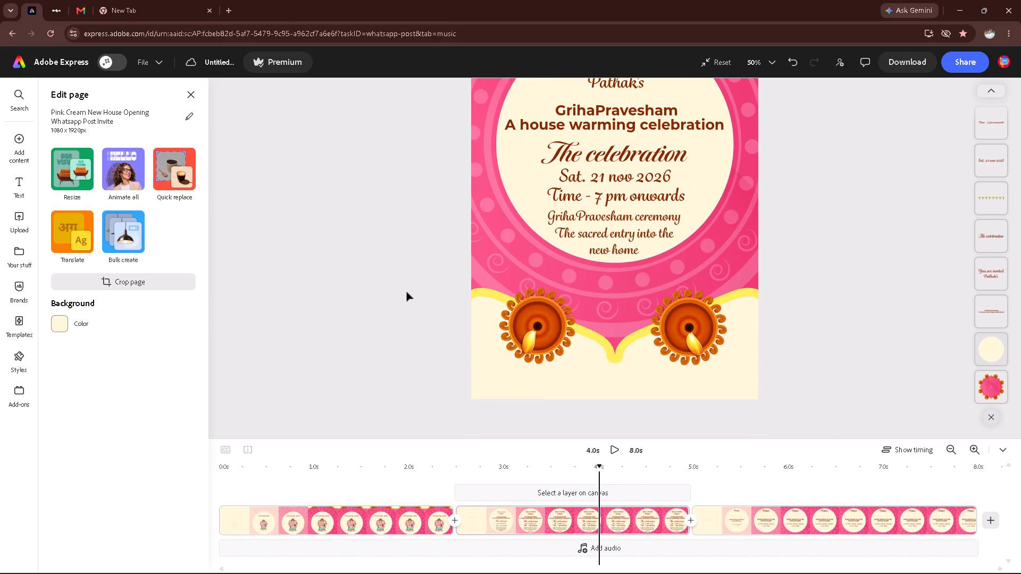
Give the "Venue" heading on the third page a thin outline with a thickness of about 4.
{"action": "left_click", "coordinate": [728, 460]}
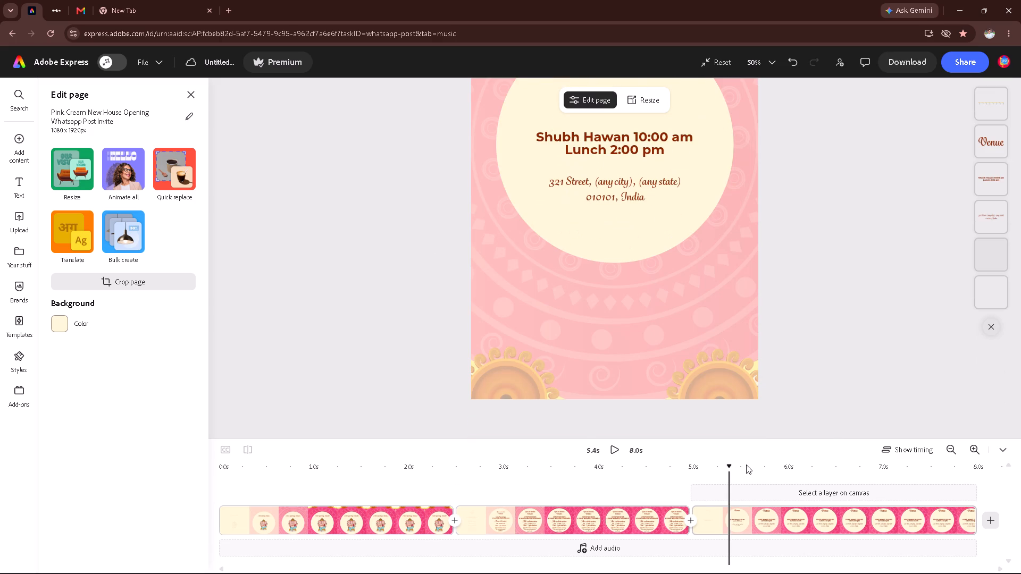
{"action": "scroll", "coordinate": [746, 465], "scroll_direction": "down", "scroll_amount": 6}
{"action": "scroll", "coordinate": [752, 551], "scroll_direction": "down", "scroll_amount": 8}
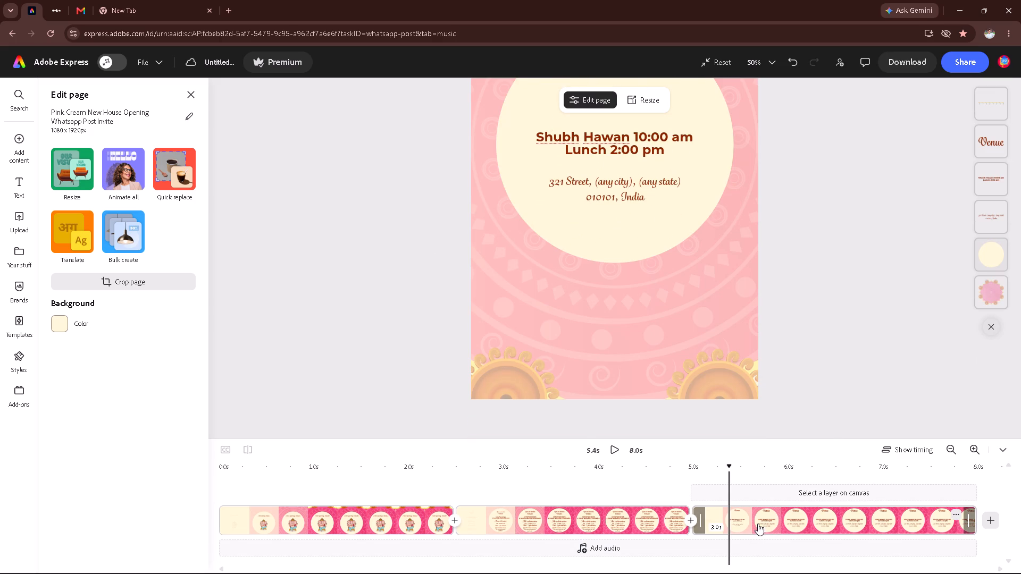
{"action": "left_click_drag", "start_coordinate": [733, 468], "coordinate": [768, 469]}
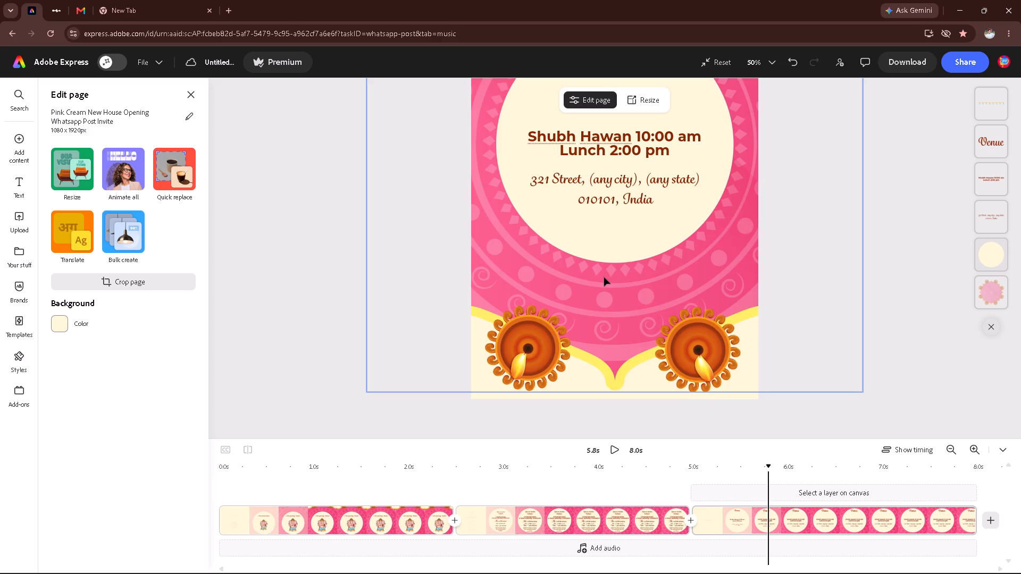
{"action": "scroll", "coordinate": [603, 277], "scroll_direction": "up", "scroll_amount": 12}
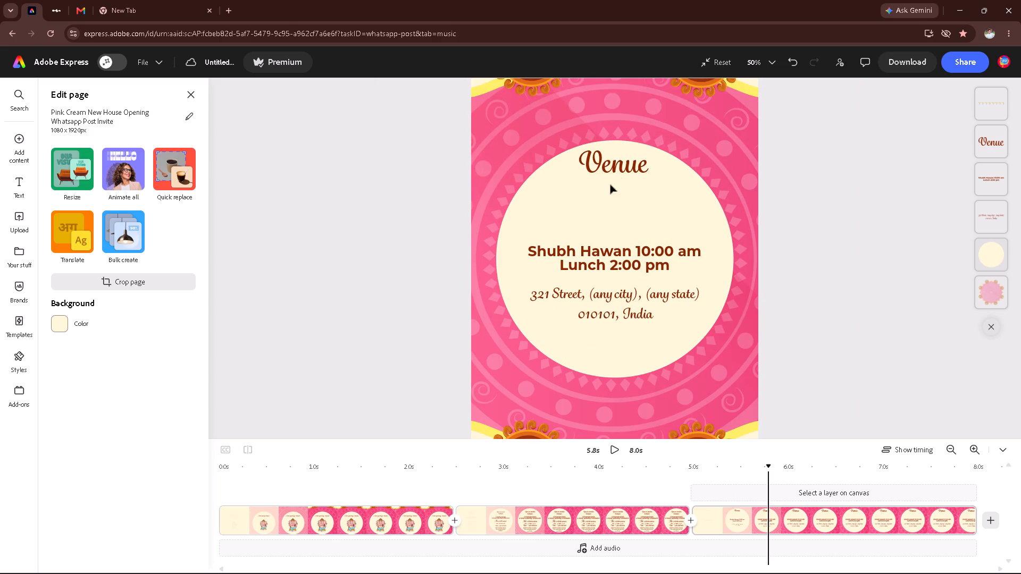
{"action": "left_click", "coordinate": [617, 171]}
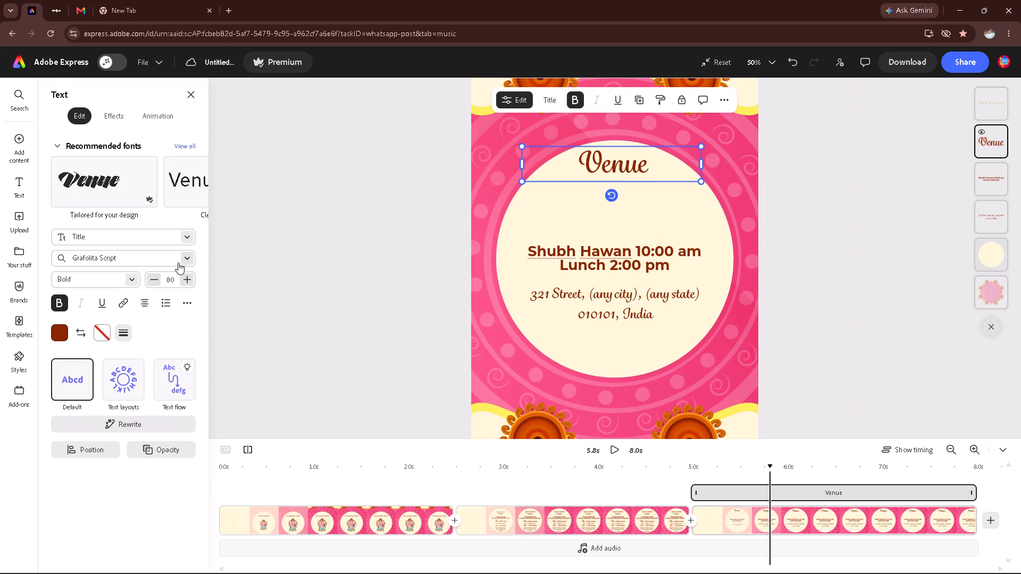
{"action": "left_click", "coordinate": [119, 331]}
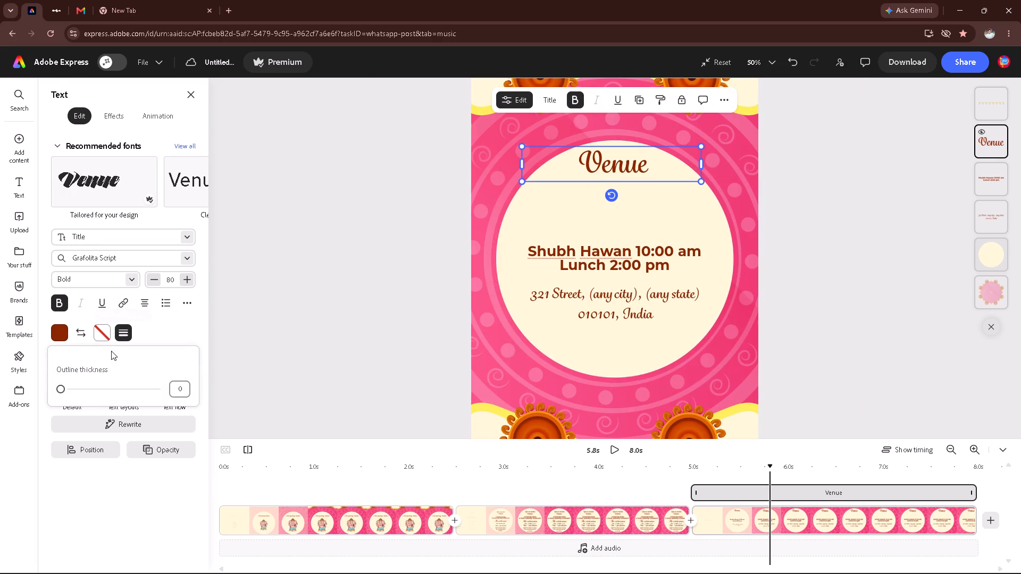
{"action": "left_click_drag", "start_coordinate": [58, 388], "coordinate": [82, 391]}
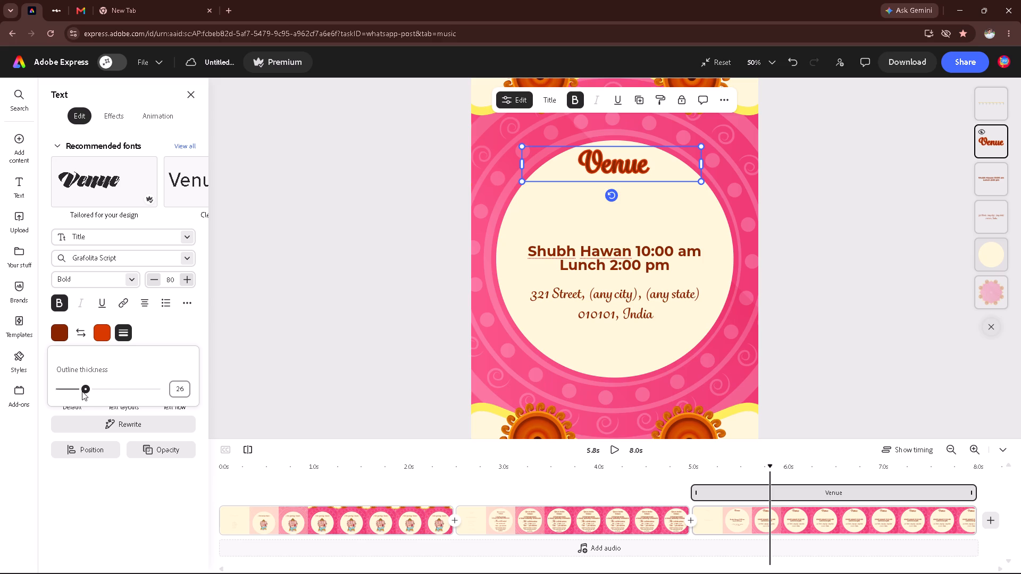
{"action": "left_click_drag", "start_coordinate": [82, 391], "coordinate": [61, 394]}
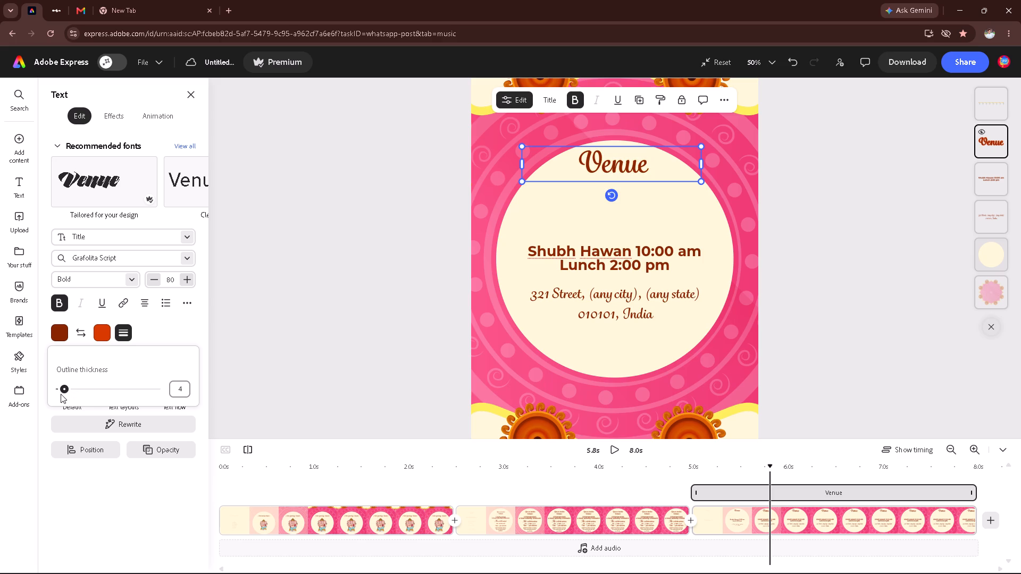
{"action": "left_click_drag", "start_coordinate": [61, 394], "coordinate": [62, 394]}
{"action": "left_click", "coordinate": [266, 366]}
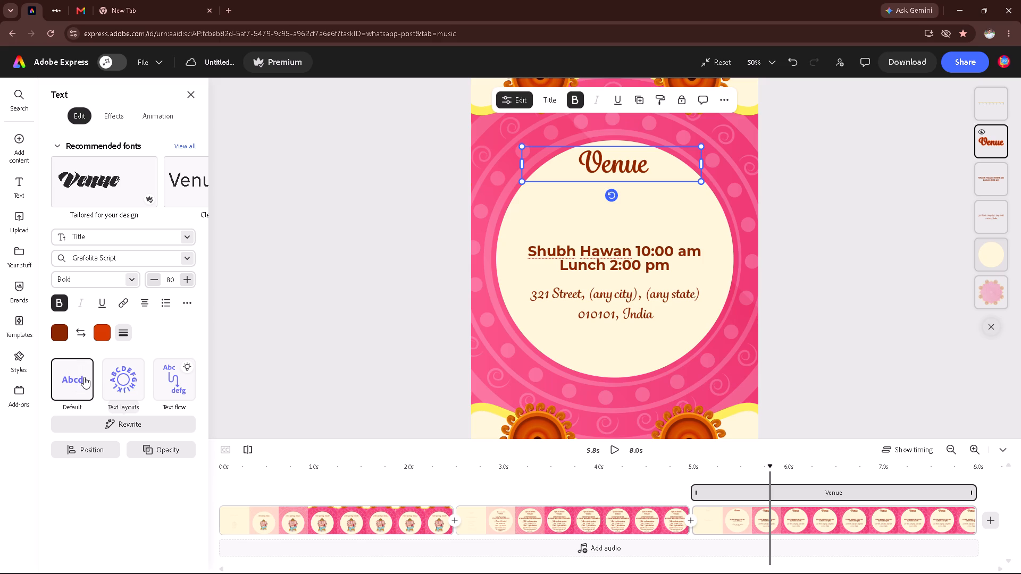
After checking the venue details in the Notepad notes, duplicate the placeholder address text on the third page and place the copy directly beneath the "Venue" heading.
{"action": "left_click", "coordinate": [568, 264]}
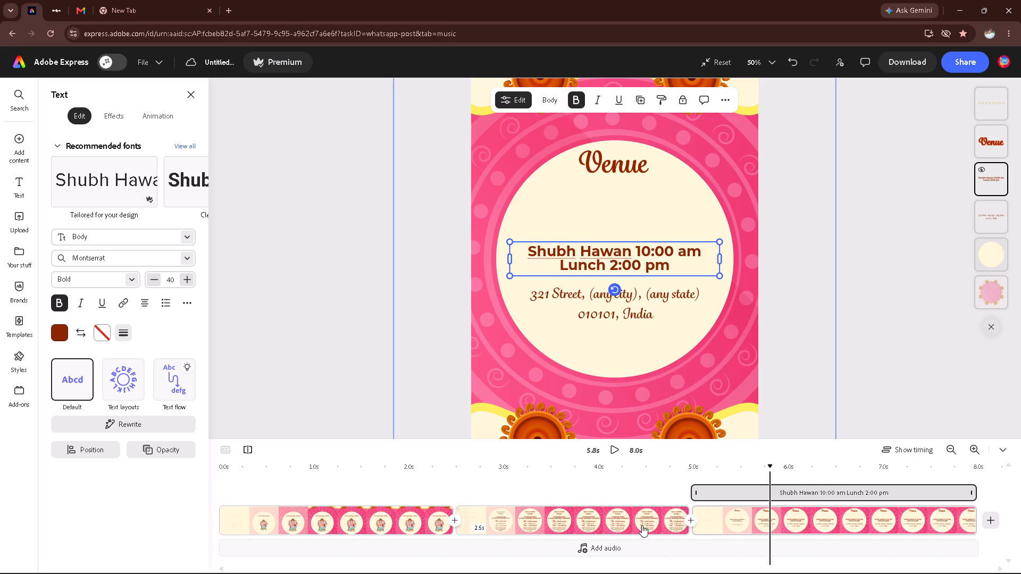
{"action": "left_click", "coordinate": [658, 564]}
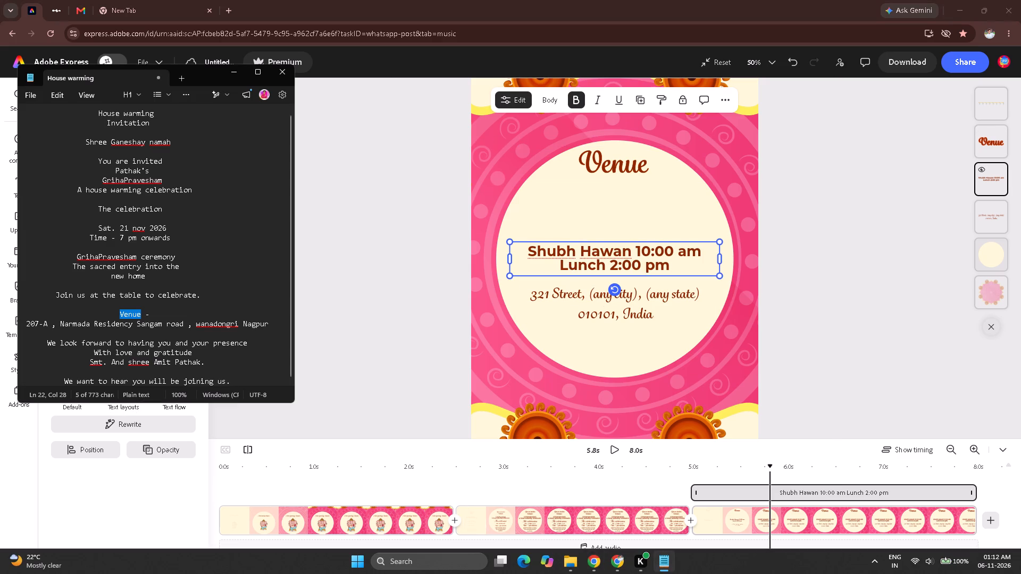
{"action": "scroll", "coordinate": [77, 314], "scroll_direction": "down", "scroll_amount": 3}
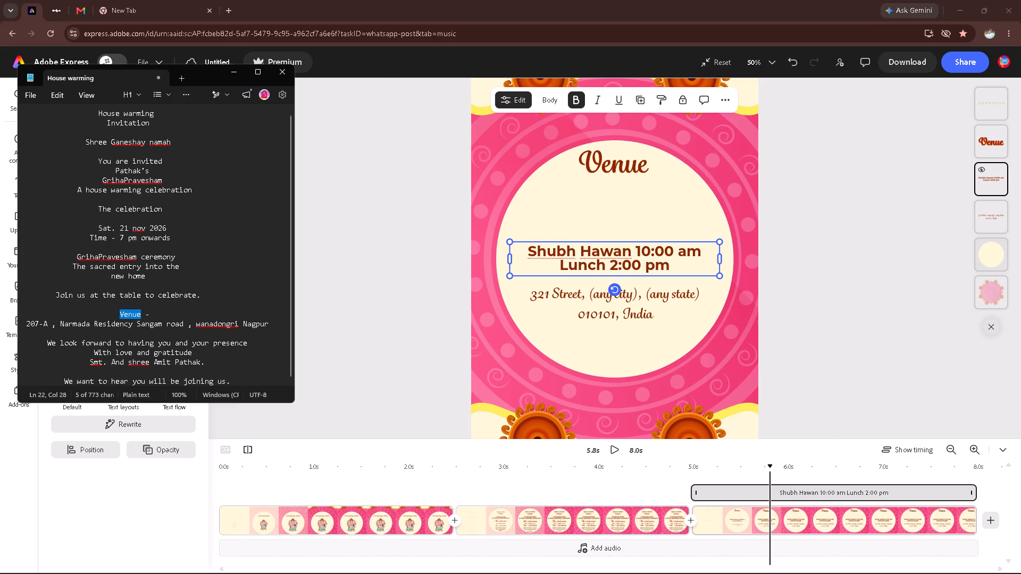
{"action": "left_click", "coordinate": [566, 301]}
{"action": "left_click", "coordinate": [566, 301]}
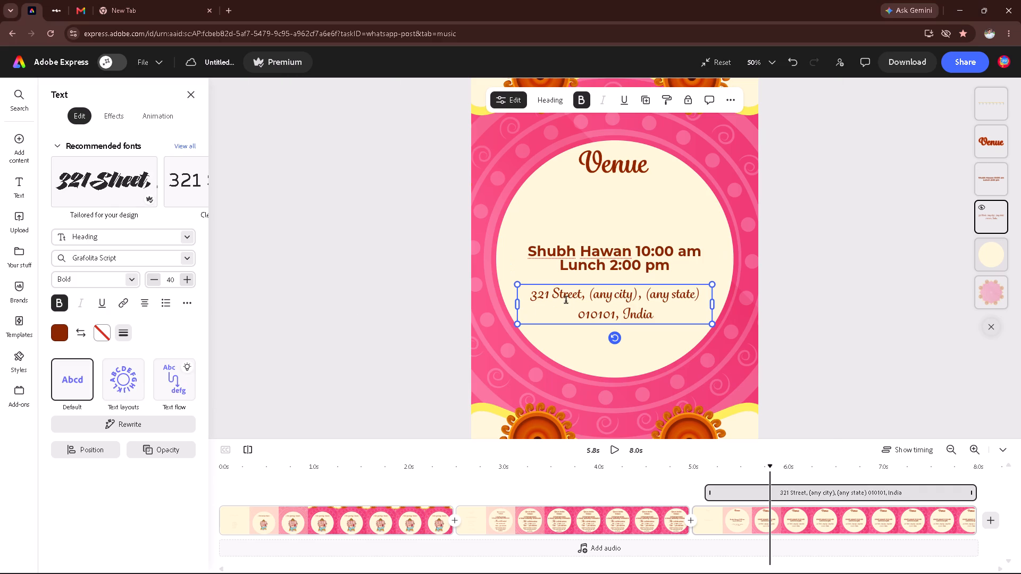
{"action": "left_click", "coordinate": [558, 319]}
{"action": "left_click_drag", "start_coordinate": [527, 300], "coordinate": [704, 336]}
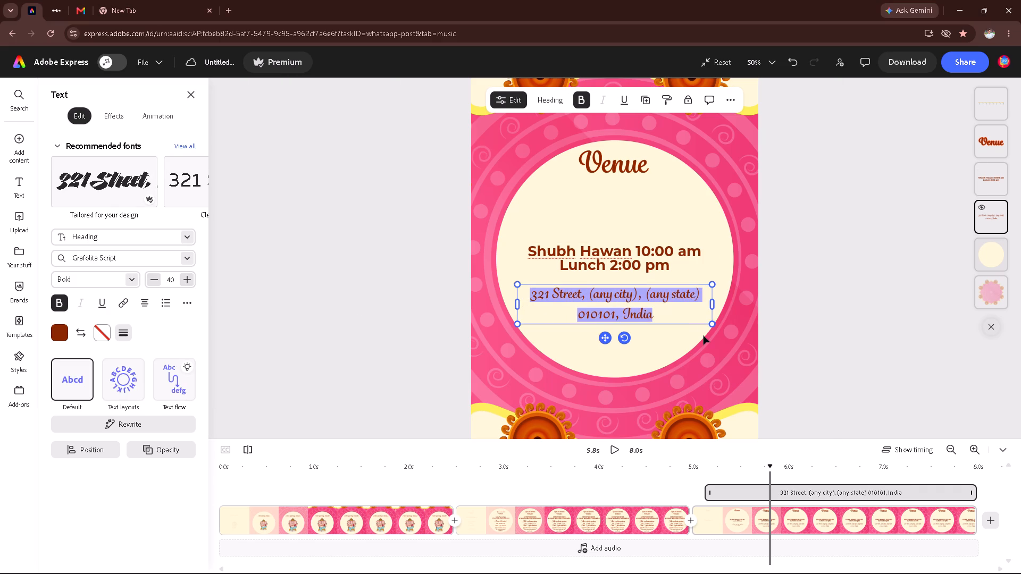
{"action": "key", "text": "ctrl+c"}
{"action": "key", "text": "ctrl+c"}
{"action": "key", "text": "ctrl+c"}
{"action": "key", "text": "ctrl+c"}
{"action": "left_click", "coordinate": [597, 211]}
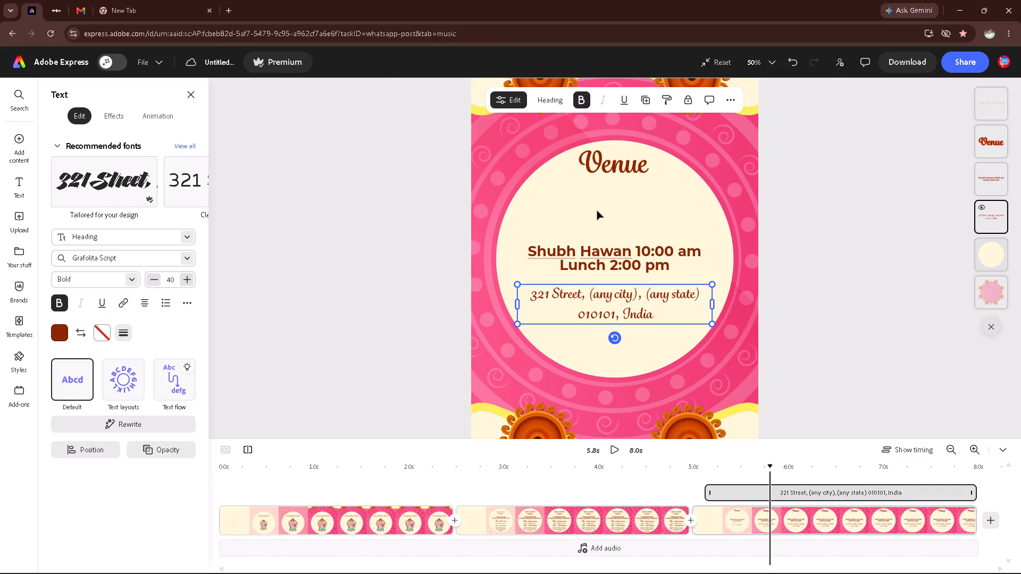
{"action": "left_click", "coordinate": [861, 209]}
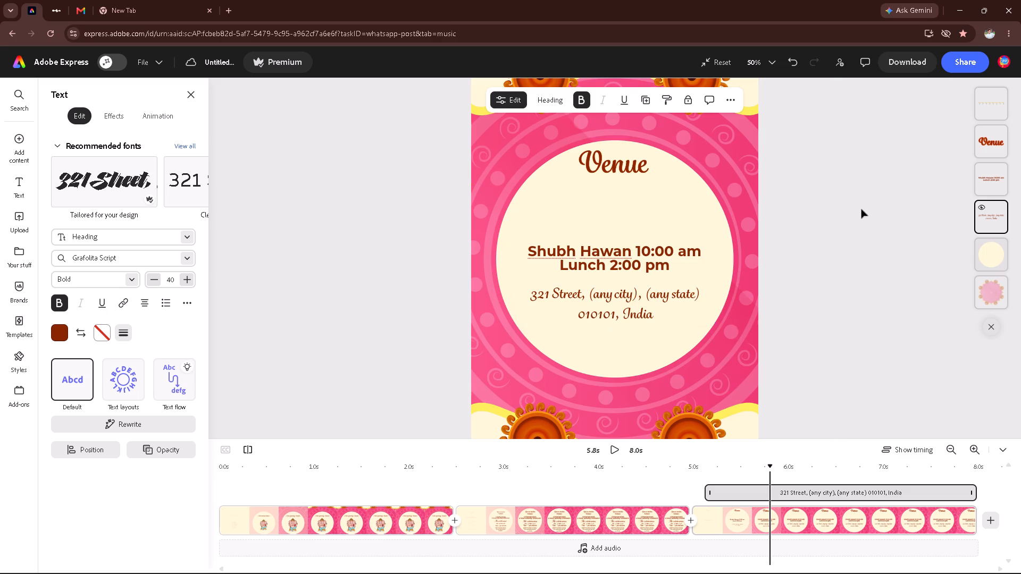
{"action": "key", "text": "ctrl+v"}
{"action": "left_click_drag", "start_coordinate": [684, 324], "coordinate": [677, 306]}
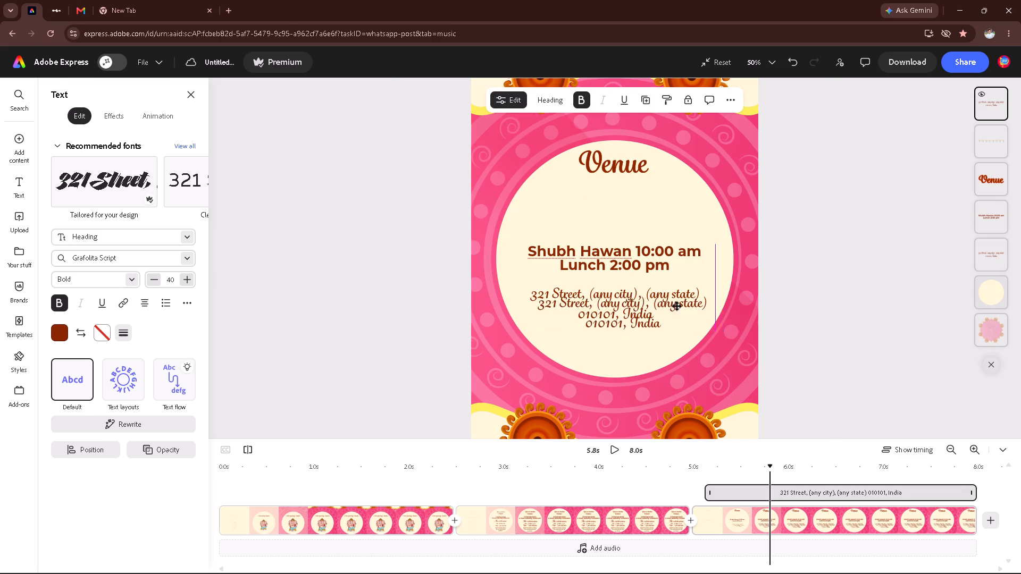
{"action": "left_click_drag", "start_coordinate": [677, 306], "coordinate": [671, 205]}
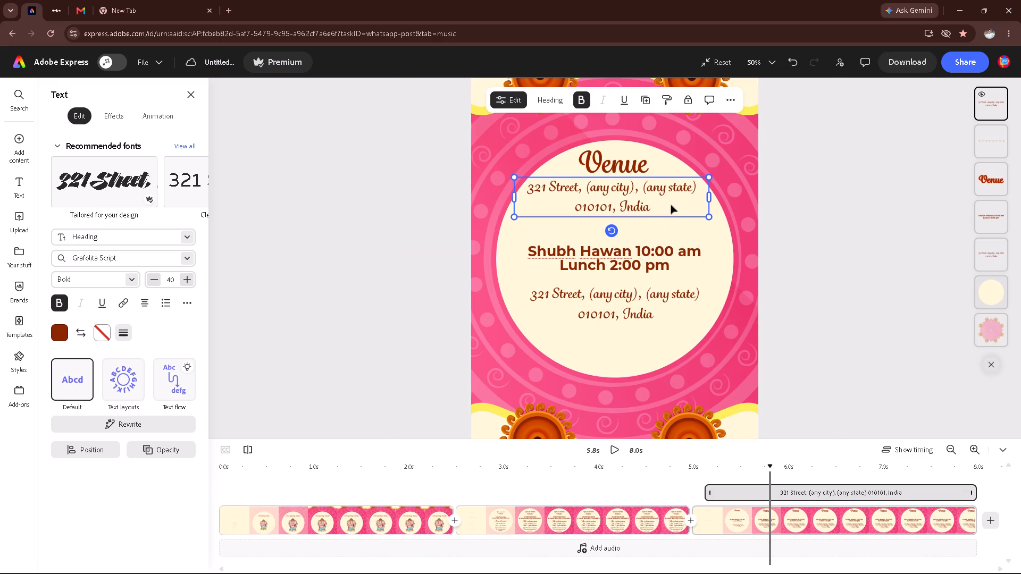
Copy the full venue address line below "Venue -" from the "House warming" notes in Notepad.
{"action": "double_click", "coordinate": [651, 200]}
{"action": "left_click_drag", "start_coordinate": [524, 185], "coordinate": [632, 198]}
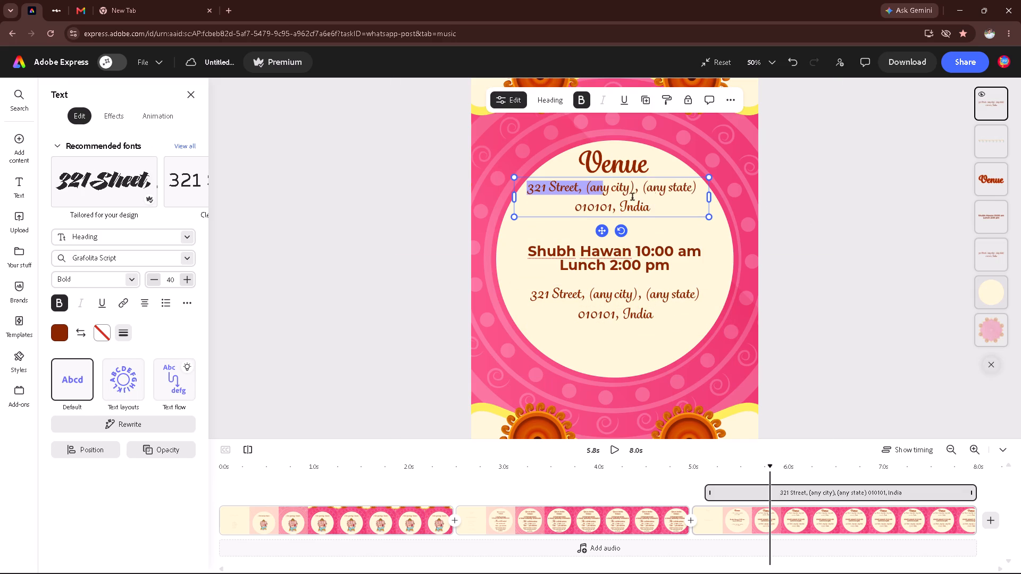
{"action": "left_click_drag", "start_coordinate": [632, 198], "coordinate": [698, 212]}
{"action": "left_click", "coordinate": [669, 562]}
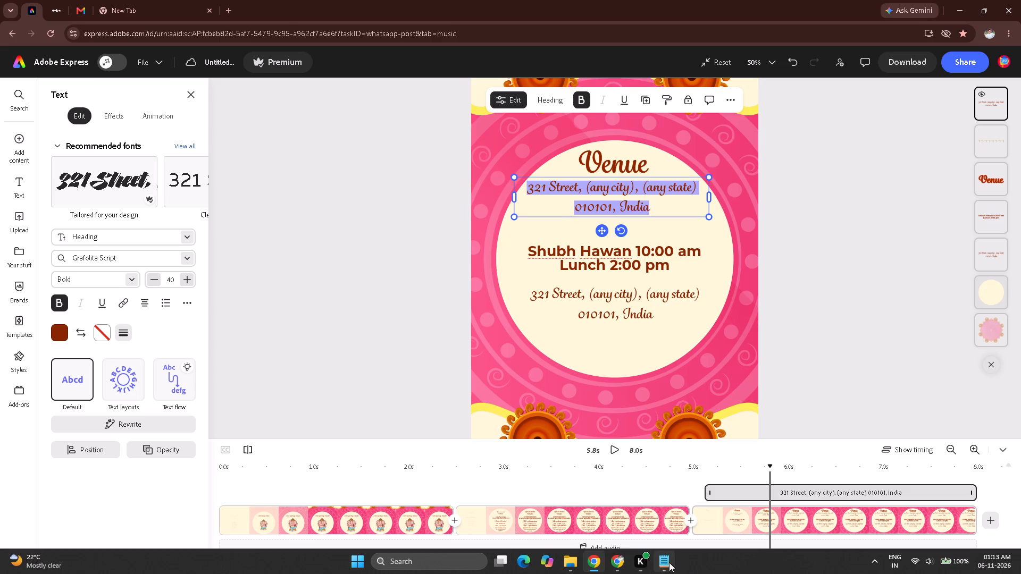
{"action": "left_click_drag", "start_coordinate": [27, 321], "coordinate": [28, 321]}
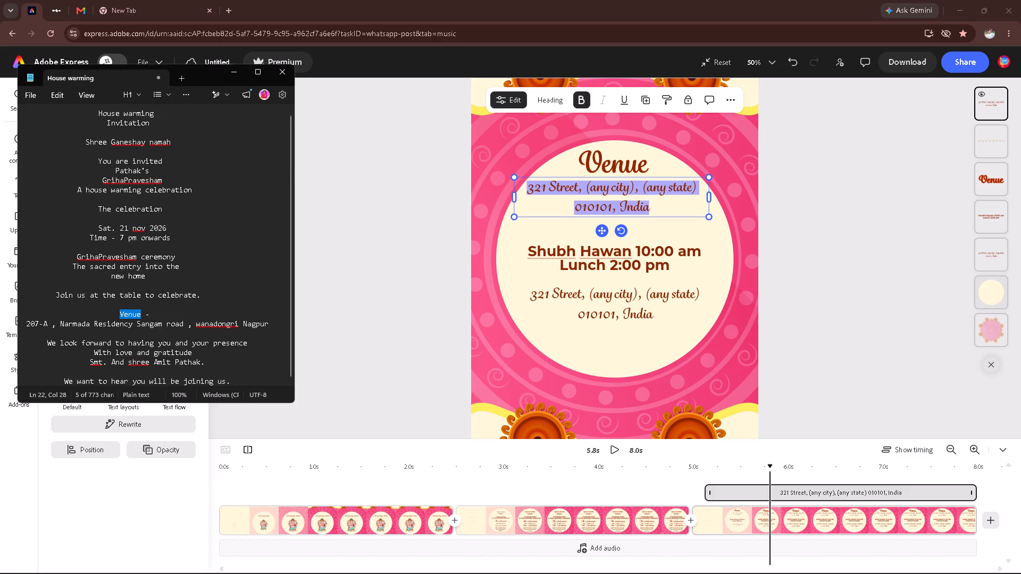
{"action": "left_click_drag", "start_coordinate": [28, 321], "coordinate": [256, 322]}
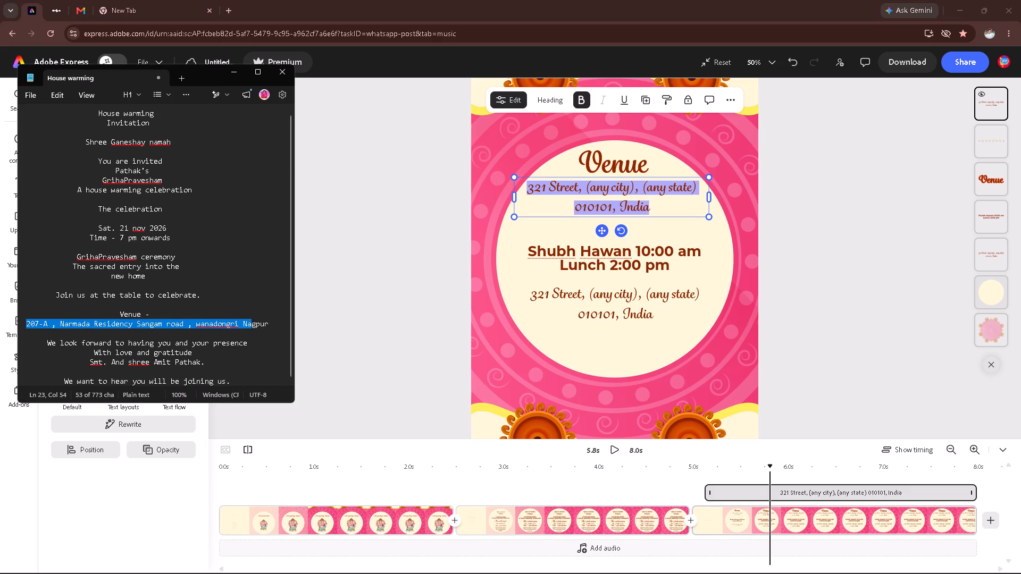
{"action": "left_click_drag", "start_coordinate": [256, 322], "coordinate": [265, 322]}
{"action": "left_click_drag", "start_coordinate": [265, 322], "coordinate": [267, 323]}
{"action": "left_click_drag", "start_coordinate": [267, 323], "coordinate": [266, 324]}
{"action": "key", "text": "ctrl+c"}
{"action": "key", "text": "ctrl+c"}
{"action": "key", "text": "ctrl+c"}
{"action": "key", "text": "ctrl+c"}
Back in Adobe Express, replace the placeholder address under the "Venue" heading with the copied venue address.
{"action": "left_click_drag", "start_coordinate": [529, 191], "coordinate": [584, 203]}
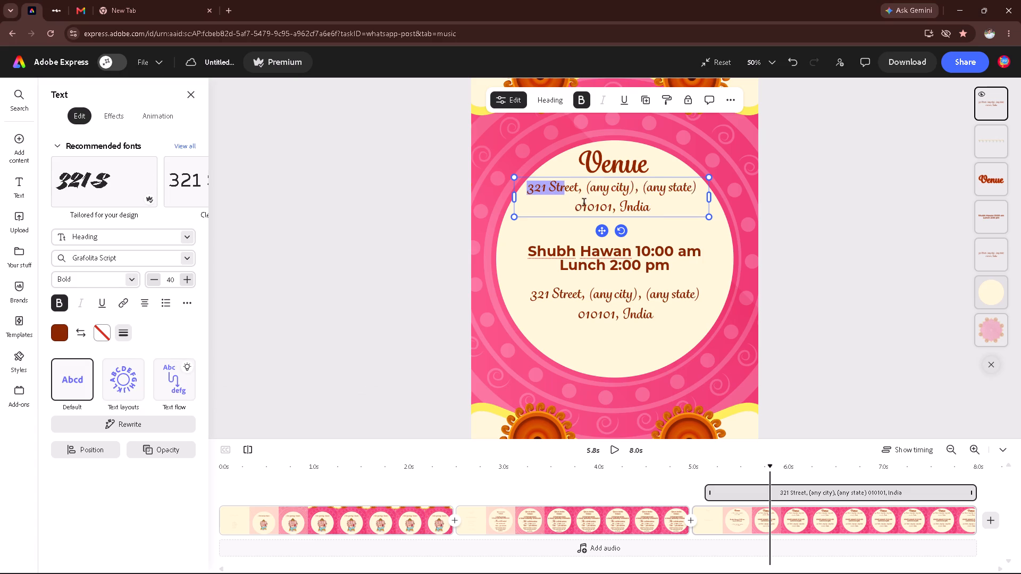
{"action": "left_click_drag", "start_coordinate": [584, 203], "coordinate": [660, 209]}
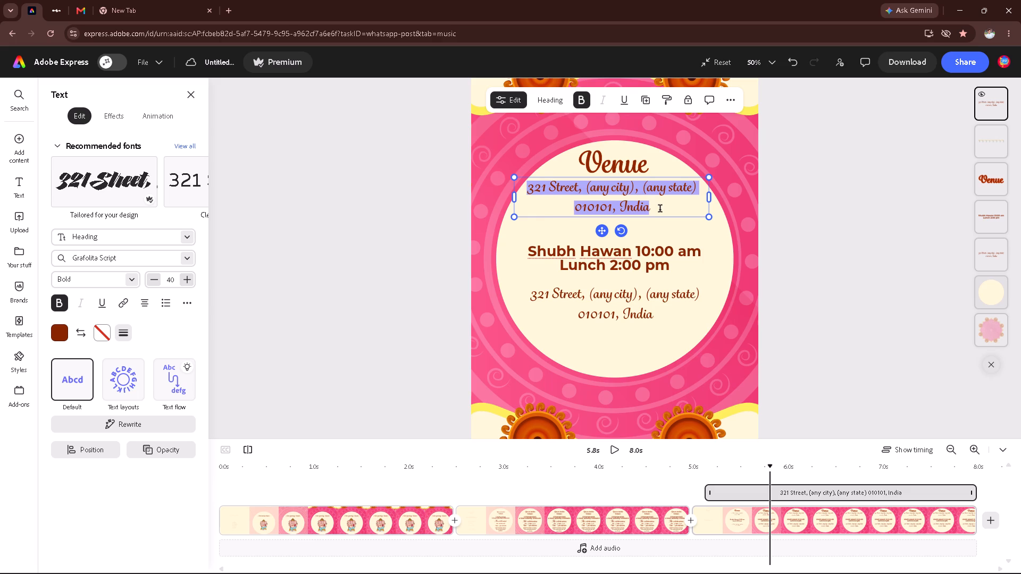
{"action": "key", "text": "ctrl+v"}
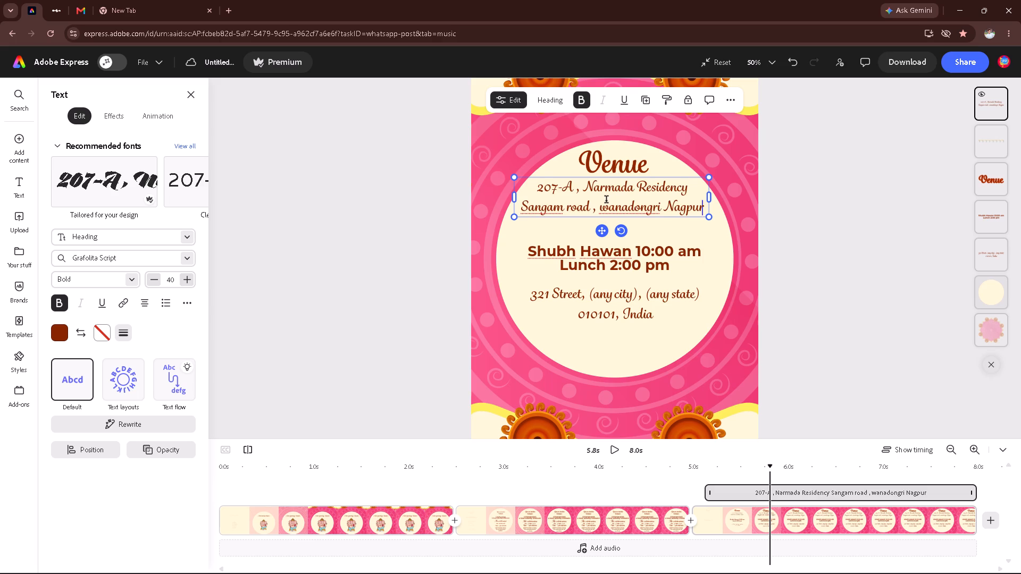
{"action": "left_click", "coordinate": [578, 227]}
{"action": "left_click", "coordinate": [399, 239]}
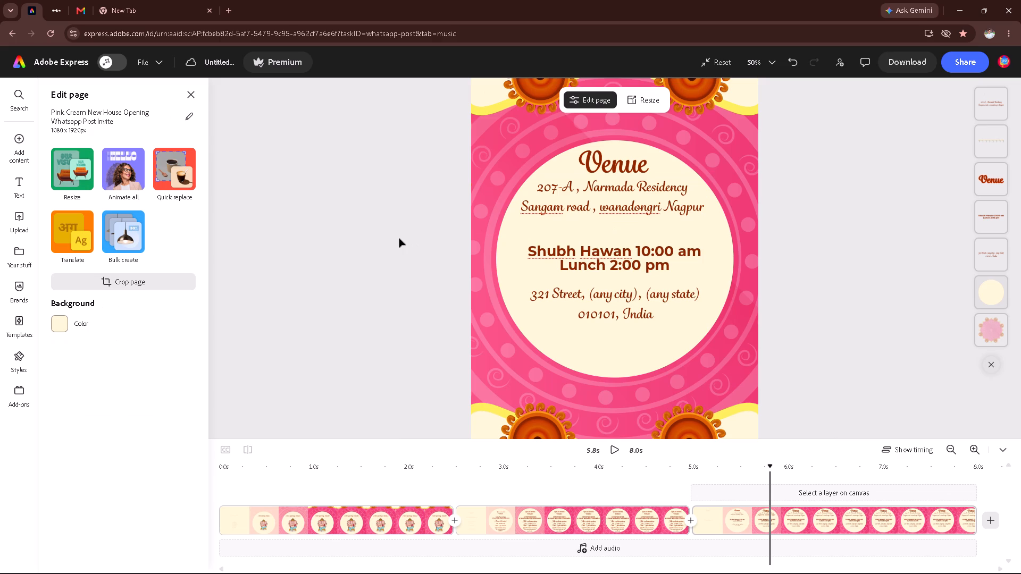
Copy the closing message from the Notepad notes, from "We look forward to having you and your presence" through the hosts' names.
{"action": "left_click", "coordinate": [581, 265]}
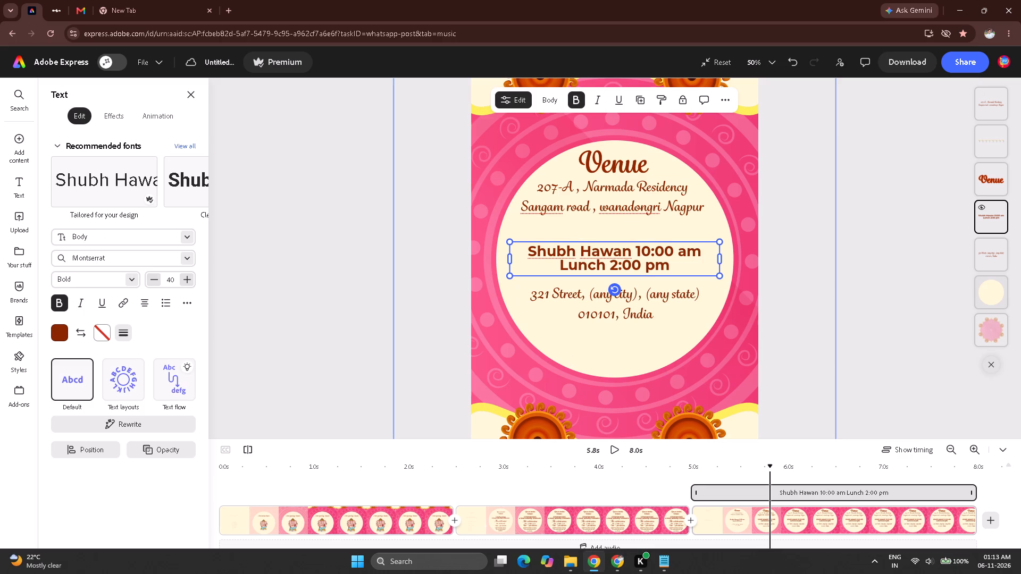
{"action": "left_click", "coordinate": [657, 565]}
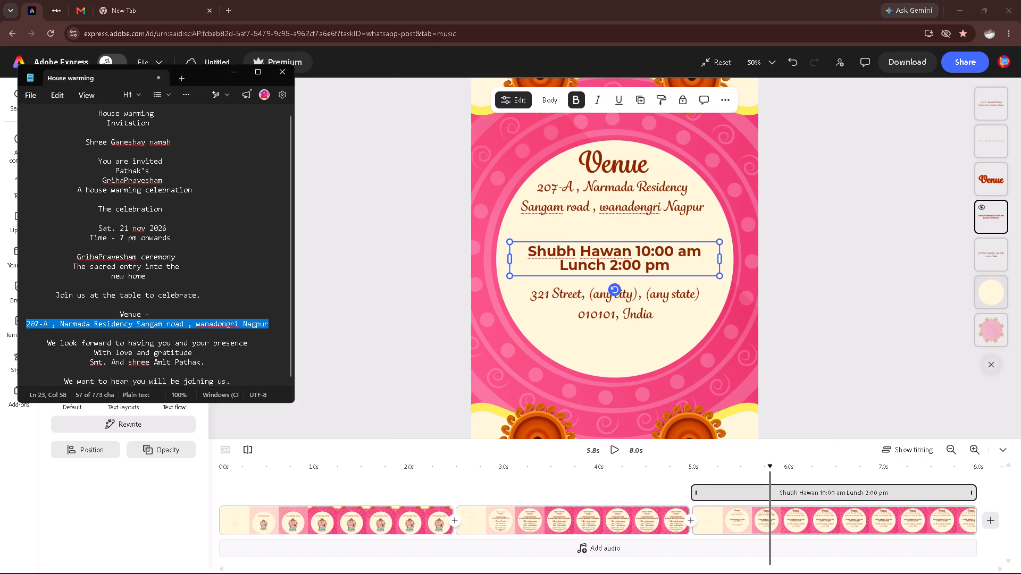
{"action": "scroll", "coordinate": [139, 325], "scroll_direction": "down", "scroll_amount": 3}
{"action": "scroll", "coordinate": [71, 355], "scroll_direction": "down", "scroll_amount": 4}
{"action": "left_click_drag", "start_coordinate": [46, 341], "coordinate": [60, 345]}
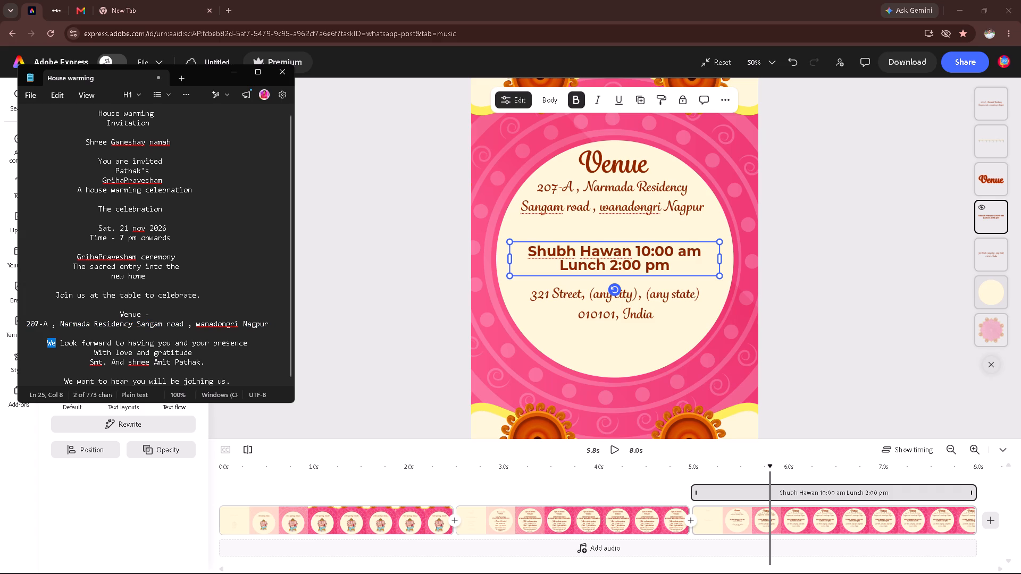
{"action": "left_click_drag", "start_coordinate": [60, 345], "coordinate": [222, 351]}
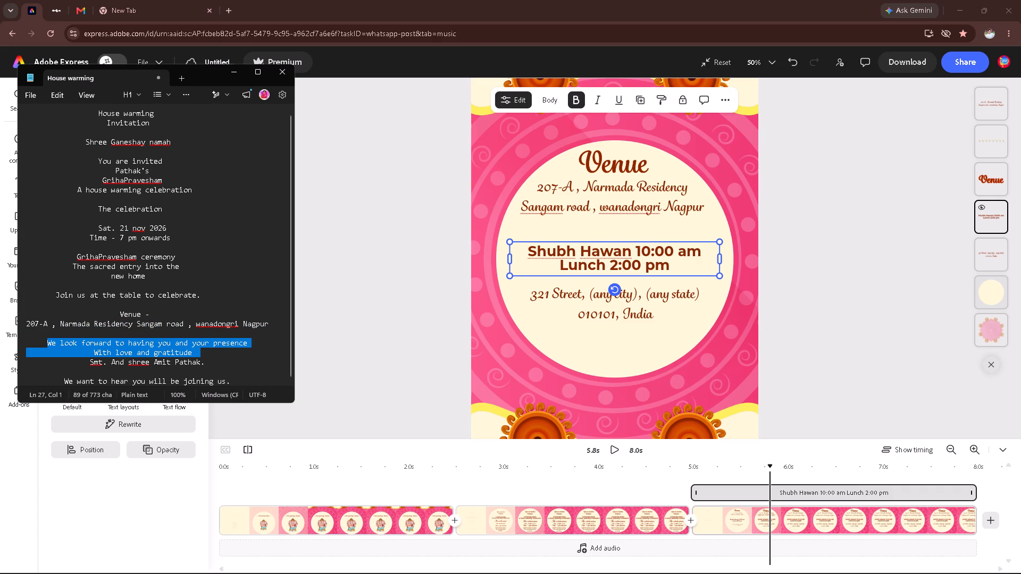
{"action": "left_click_drag", "start_coordinate": [222, 351], "coordinate": [223, 360]}
{"action": "left_click", "coordinate": [223, 360]}
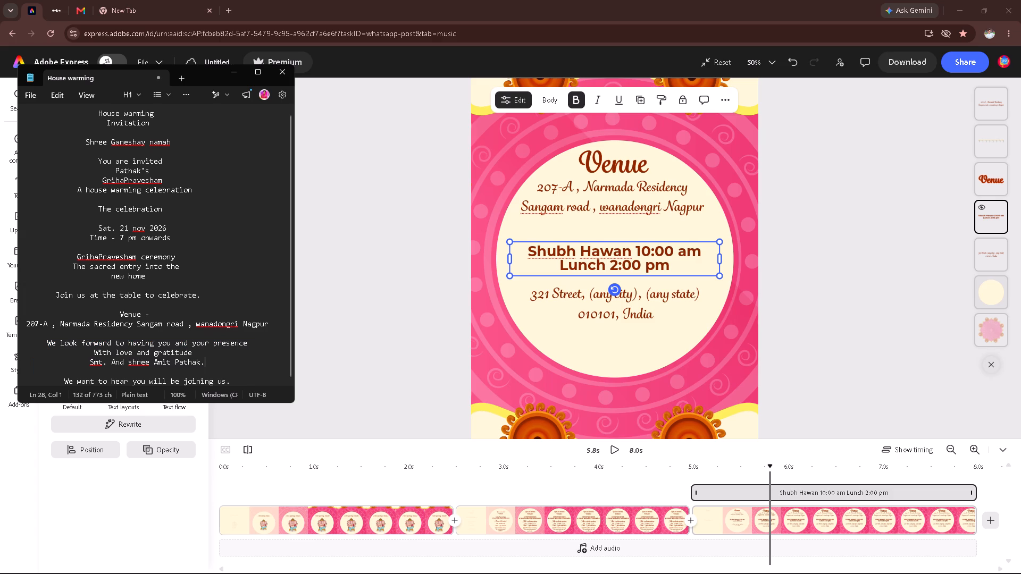
{"action": "left_click_drag", "start_coordinate": [44, 342], "coordinate": [158, 357]}
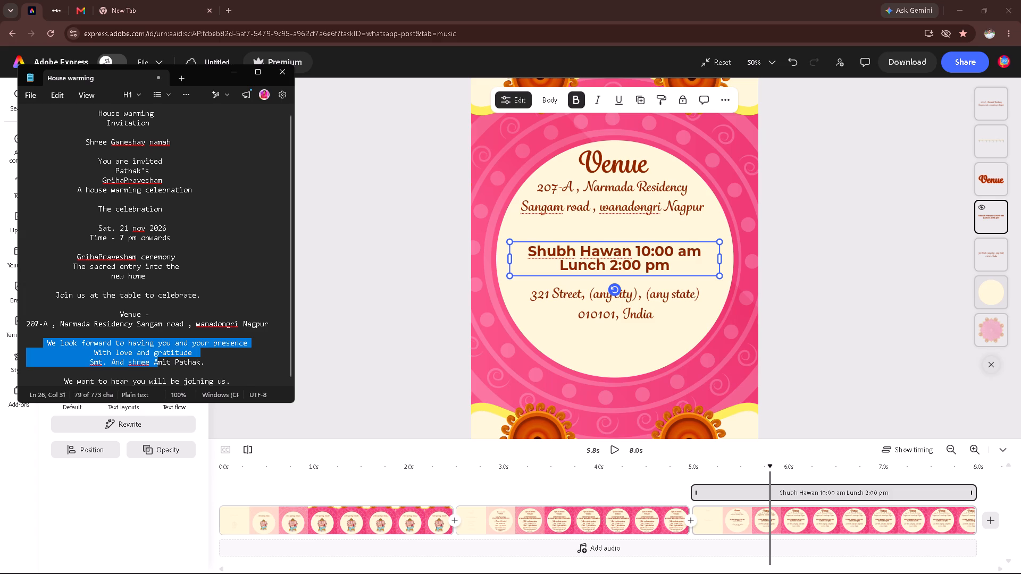
{"action": "left_click_drag", "start_coordinate": [158, 357], "coordinate": [205, 363]}
{"action": "key", "text": "ctrl+c"}
{"action": "key", "text": "ctrl+c"}
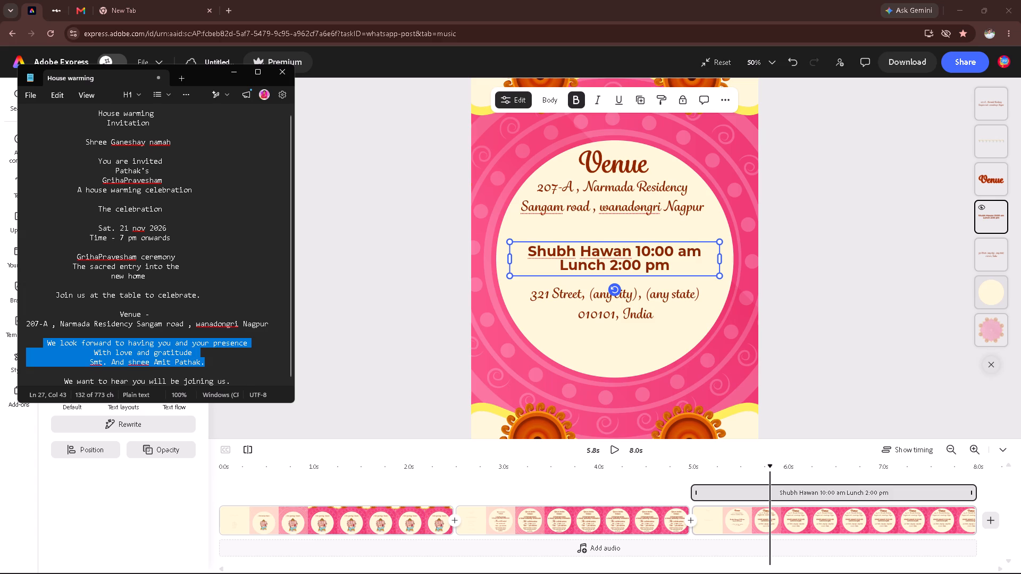
Back in Adobe Express, replace the "Shubh Hawan 10:00 am Lunch 2:00 pm" text with the copied closing message.
{"action": "left_click", "coordinate": [529, 251]}
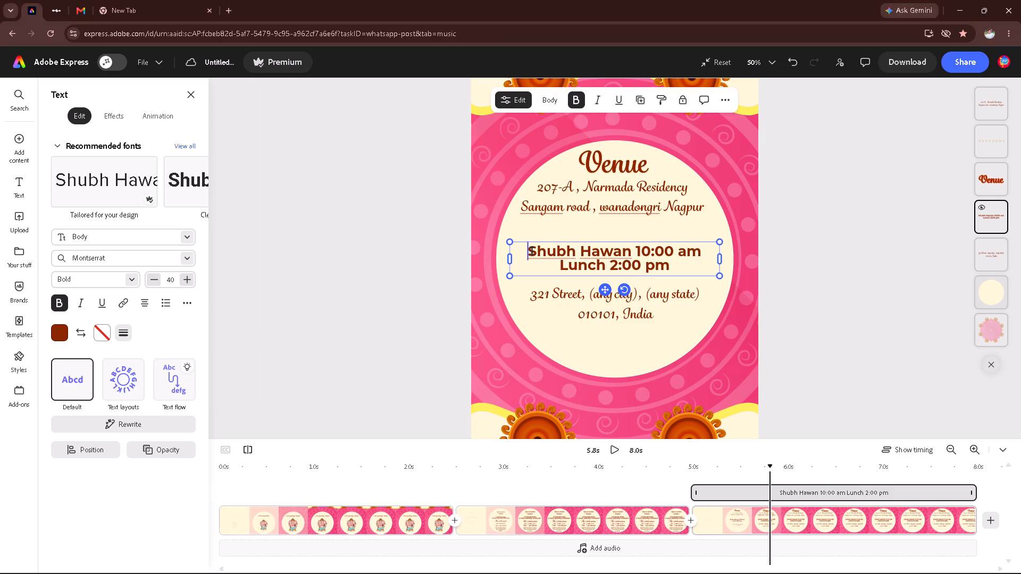
{"action": "left_click_drag", "start_coordinate": [532, 252], "coordinate": [677, 268]}
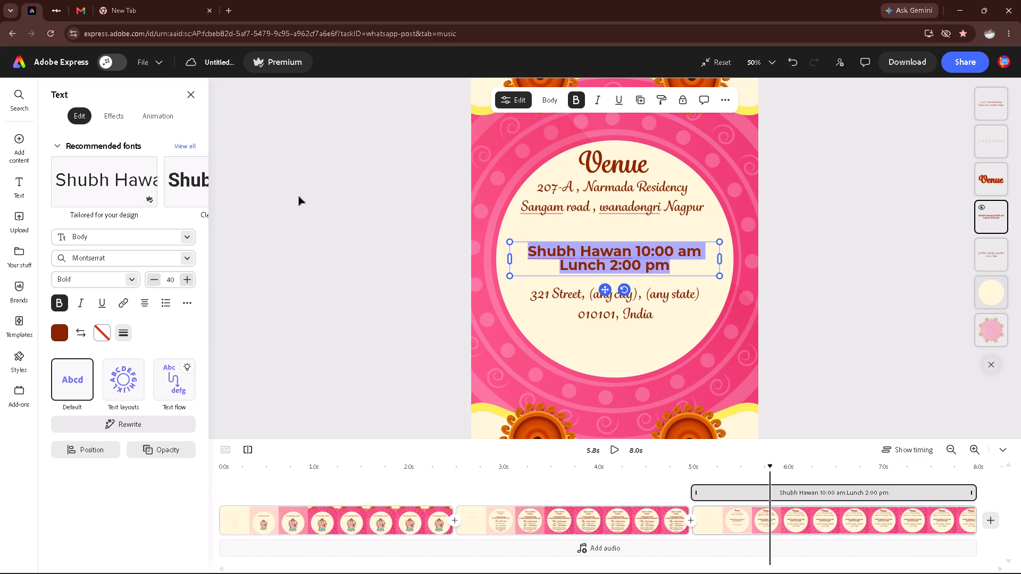
{"action": "key", "text": "ctrl+v"}
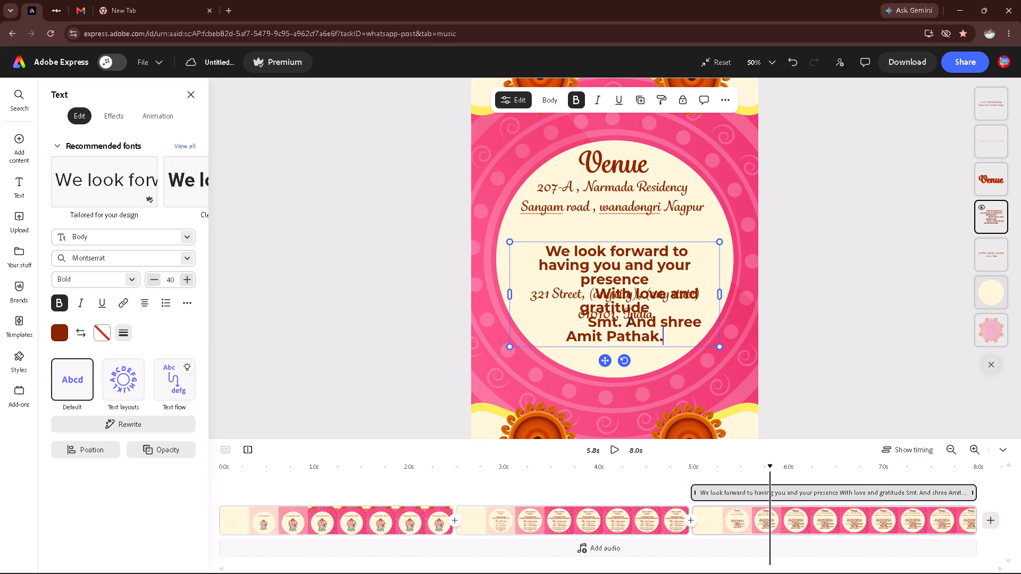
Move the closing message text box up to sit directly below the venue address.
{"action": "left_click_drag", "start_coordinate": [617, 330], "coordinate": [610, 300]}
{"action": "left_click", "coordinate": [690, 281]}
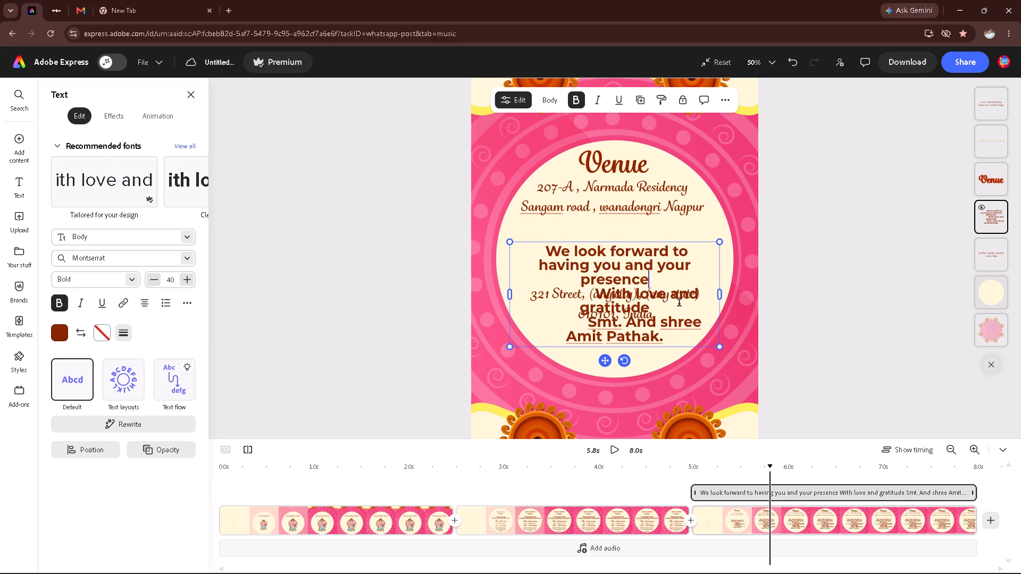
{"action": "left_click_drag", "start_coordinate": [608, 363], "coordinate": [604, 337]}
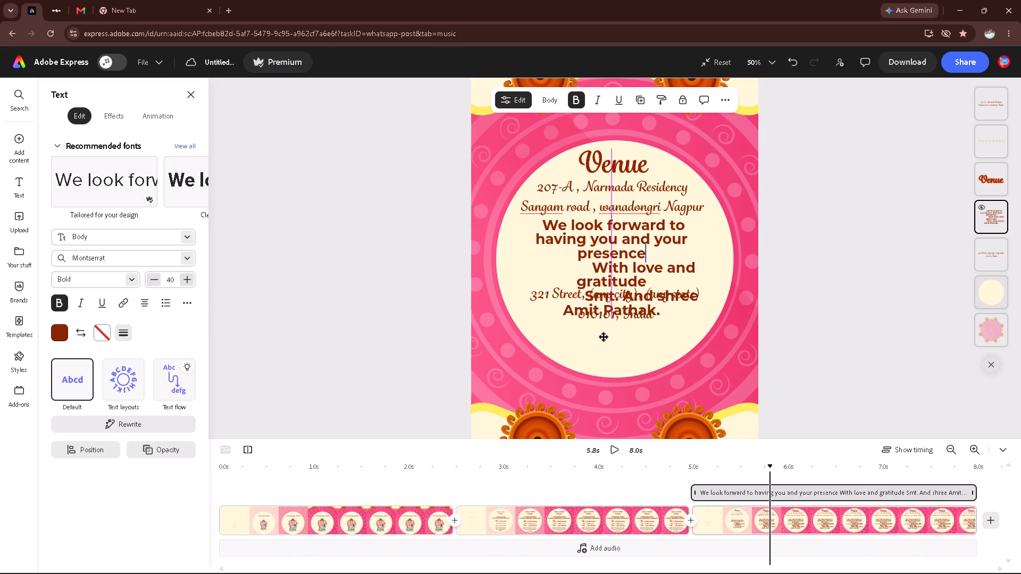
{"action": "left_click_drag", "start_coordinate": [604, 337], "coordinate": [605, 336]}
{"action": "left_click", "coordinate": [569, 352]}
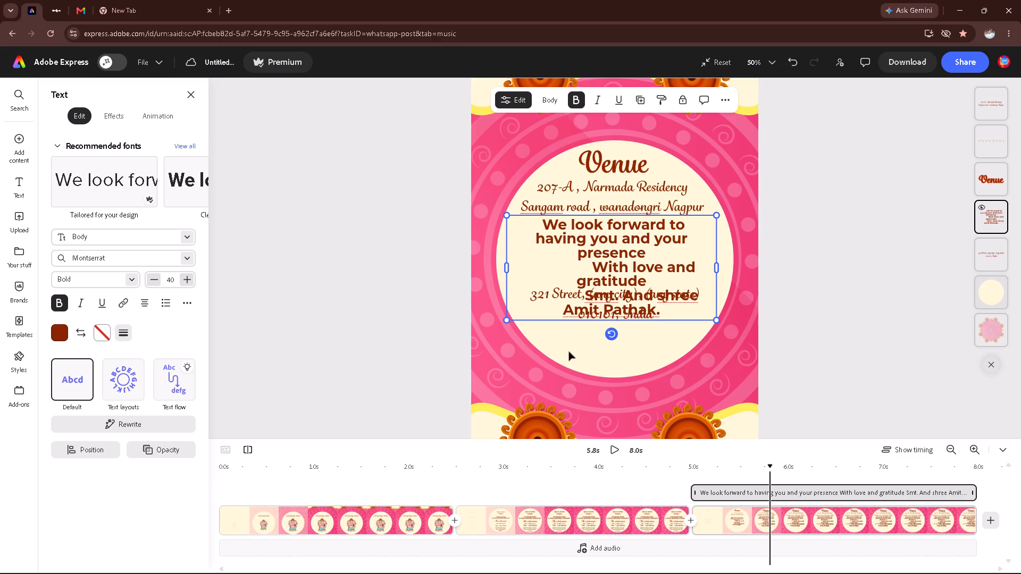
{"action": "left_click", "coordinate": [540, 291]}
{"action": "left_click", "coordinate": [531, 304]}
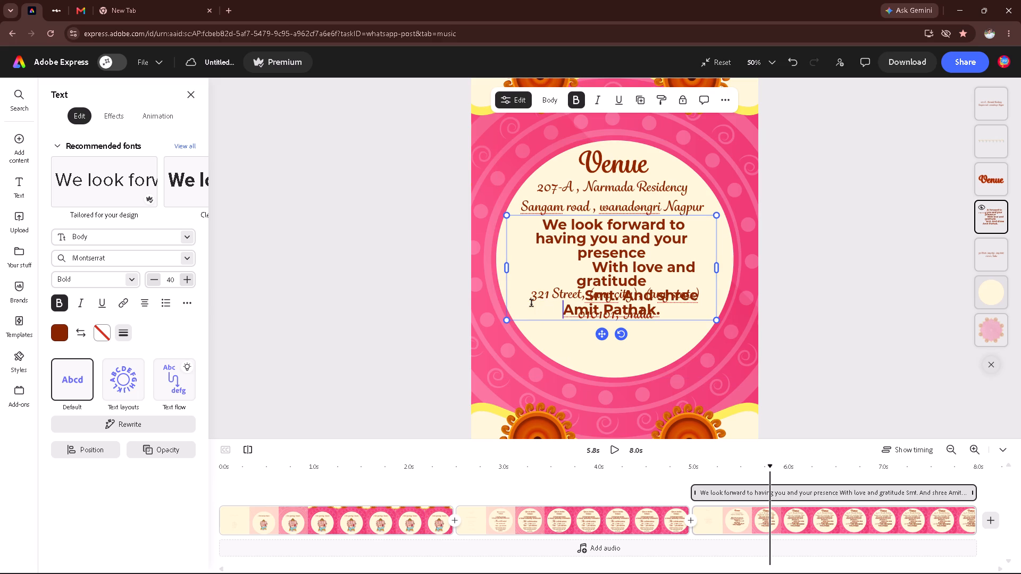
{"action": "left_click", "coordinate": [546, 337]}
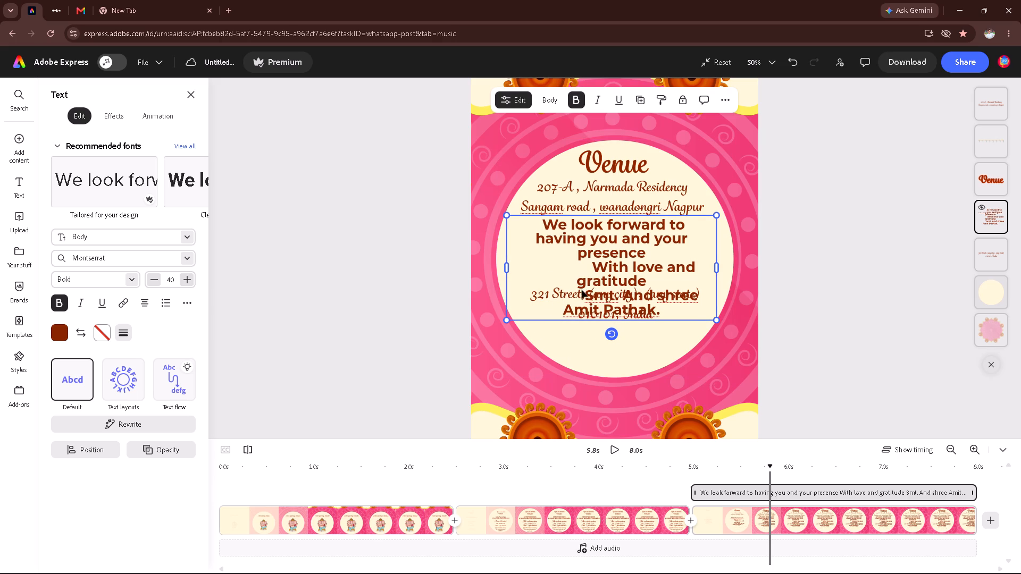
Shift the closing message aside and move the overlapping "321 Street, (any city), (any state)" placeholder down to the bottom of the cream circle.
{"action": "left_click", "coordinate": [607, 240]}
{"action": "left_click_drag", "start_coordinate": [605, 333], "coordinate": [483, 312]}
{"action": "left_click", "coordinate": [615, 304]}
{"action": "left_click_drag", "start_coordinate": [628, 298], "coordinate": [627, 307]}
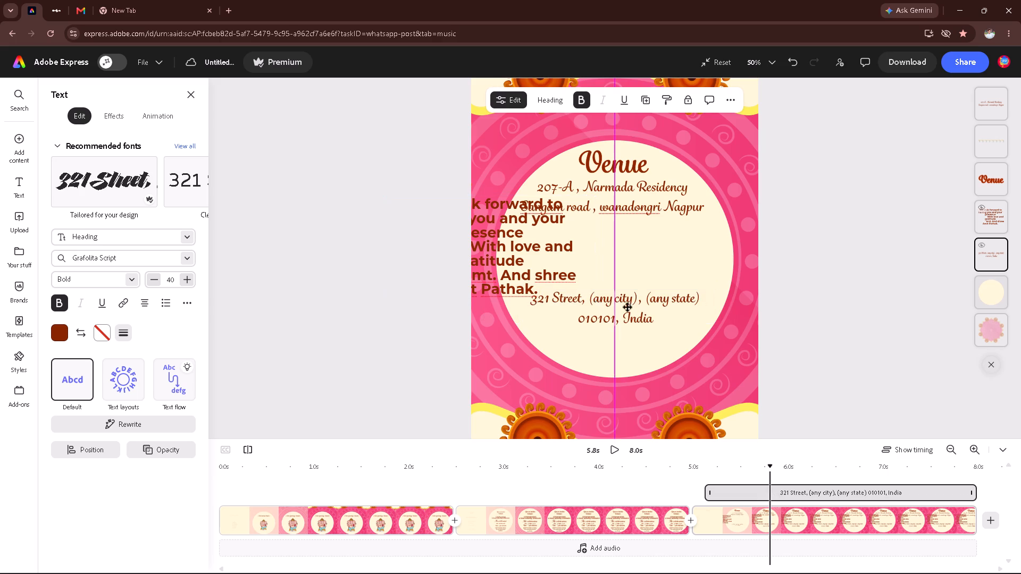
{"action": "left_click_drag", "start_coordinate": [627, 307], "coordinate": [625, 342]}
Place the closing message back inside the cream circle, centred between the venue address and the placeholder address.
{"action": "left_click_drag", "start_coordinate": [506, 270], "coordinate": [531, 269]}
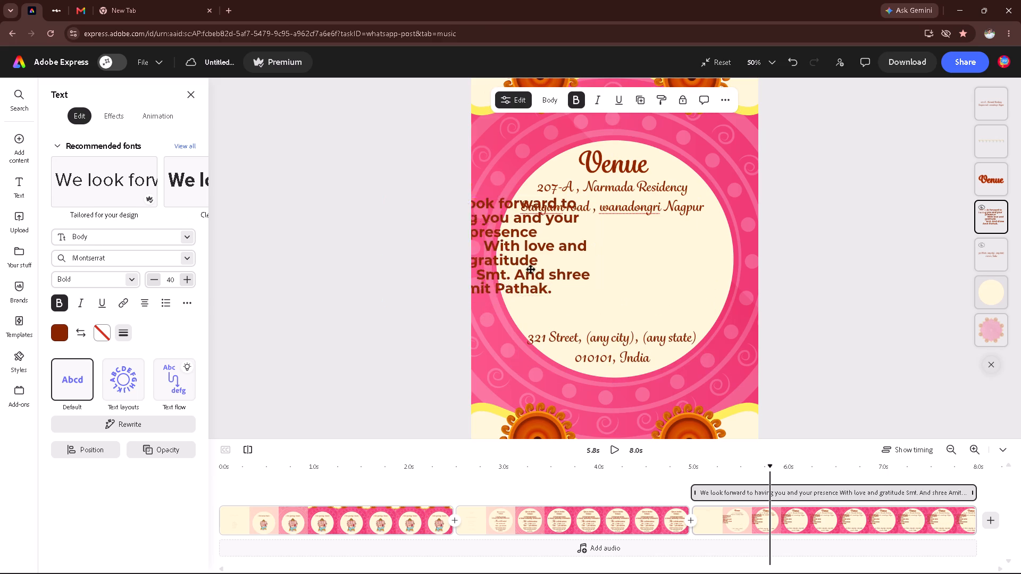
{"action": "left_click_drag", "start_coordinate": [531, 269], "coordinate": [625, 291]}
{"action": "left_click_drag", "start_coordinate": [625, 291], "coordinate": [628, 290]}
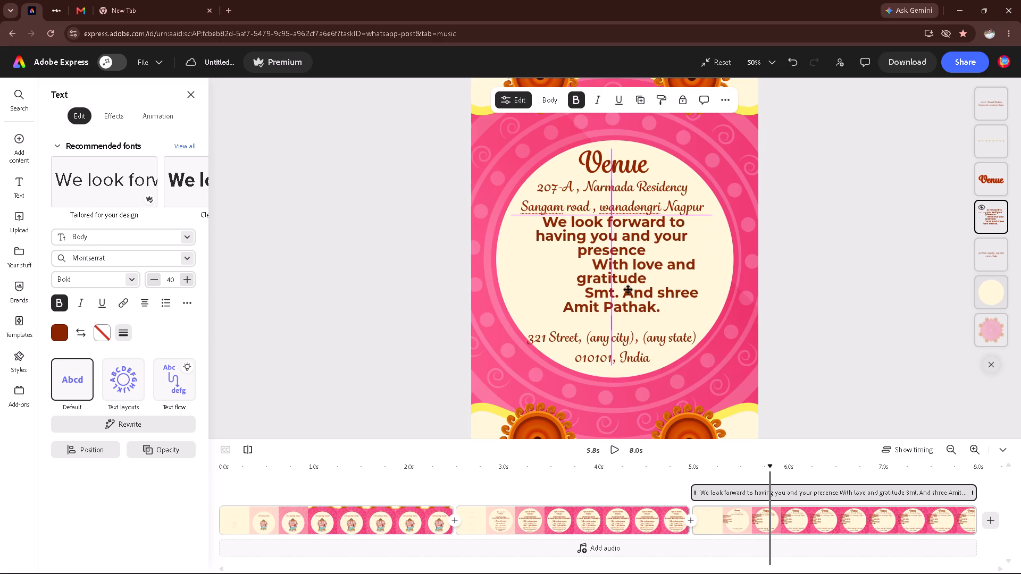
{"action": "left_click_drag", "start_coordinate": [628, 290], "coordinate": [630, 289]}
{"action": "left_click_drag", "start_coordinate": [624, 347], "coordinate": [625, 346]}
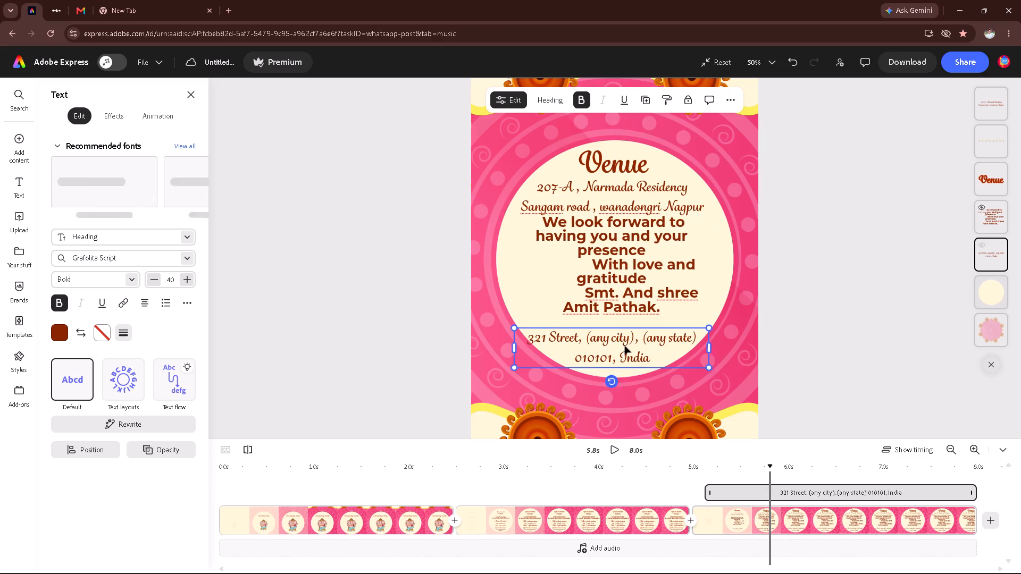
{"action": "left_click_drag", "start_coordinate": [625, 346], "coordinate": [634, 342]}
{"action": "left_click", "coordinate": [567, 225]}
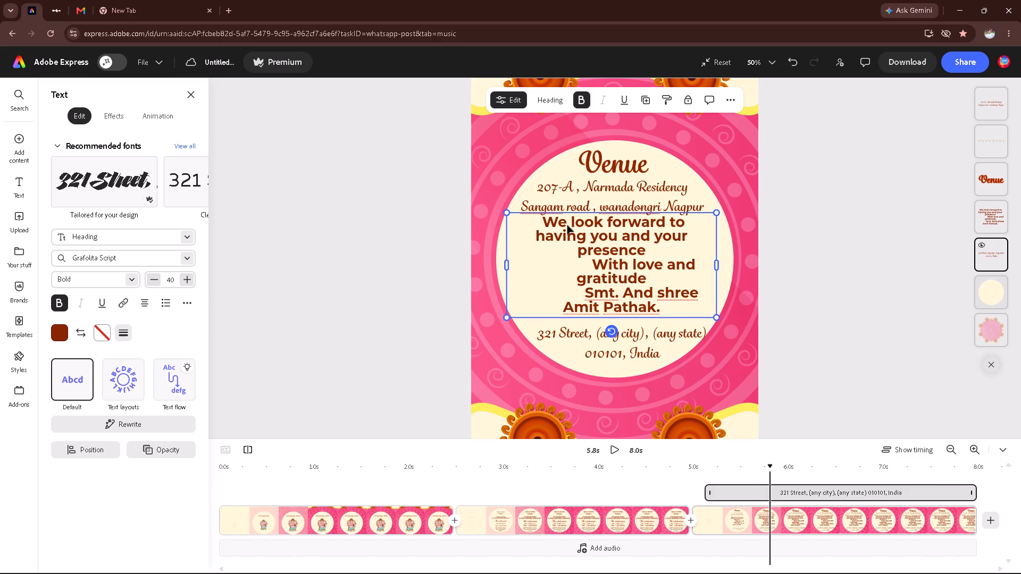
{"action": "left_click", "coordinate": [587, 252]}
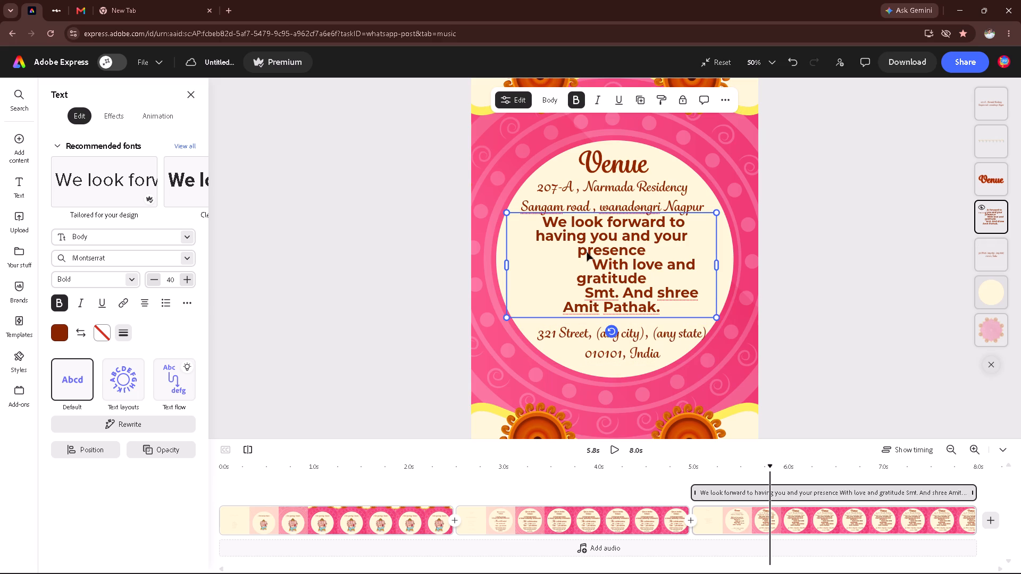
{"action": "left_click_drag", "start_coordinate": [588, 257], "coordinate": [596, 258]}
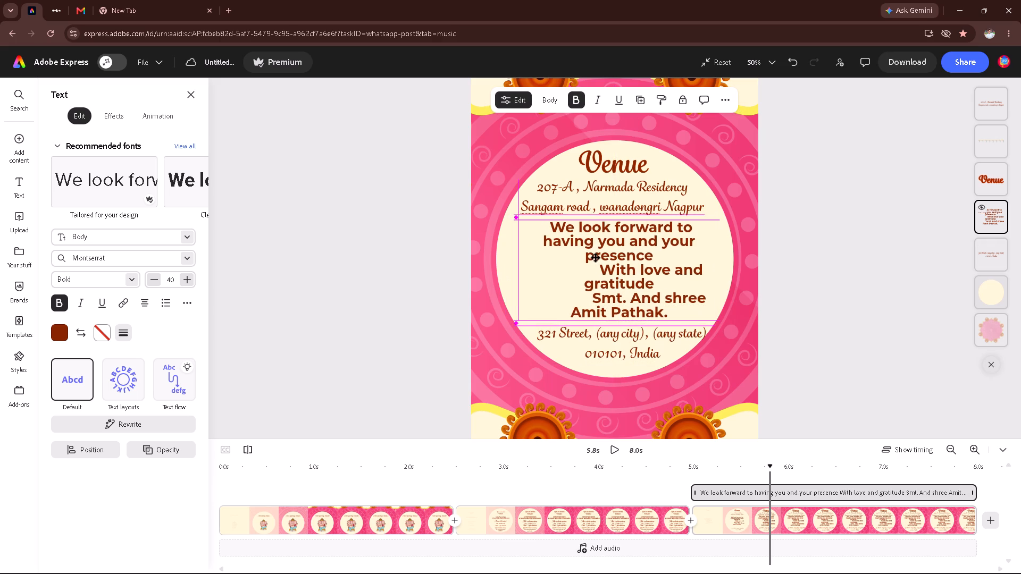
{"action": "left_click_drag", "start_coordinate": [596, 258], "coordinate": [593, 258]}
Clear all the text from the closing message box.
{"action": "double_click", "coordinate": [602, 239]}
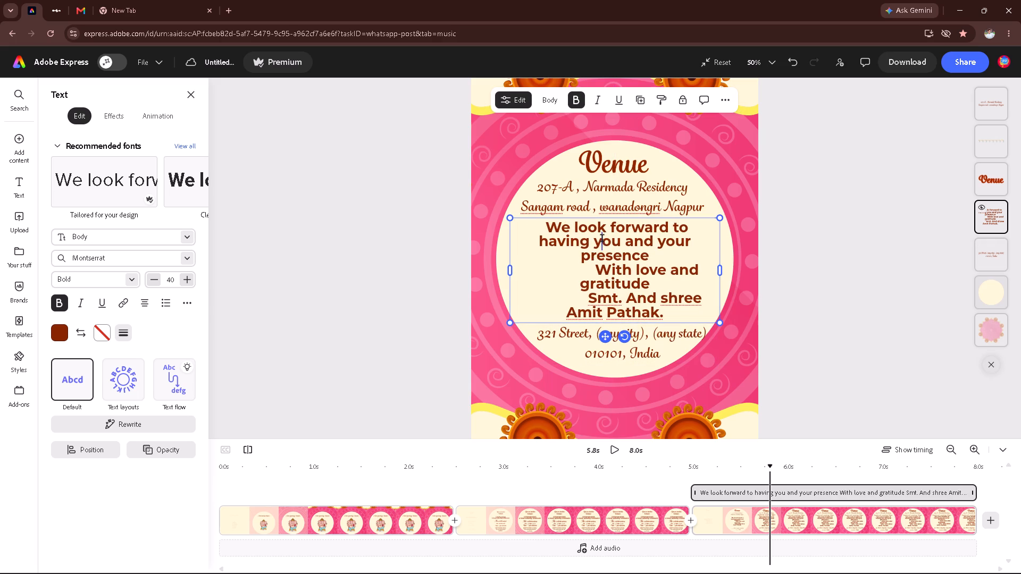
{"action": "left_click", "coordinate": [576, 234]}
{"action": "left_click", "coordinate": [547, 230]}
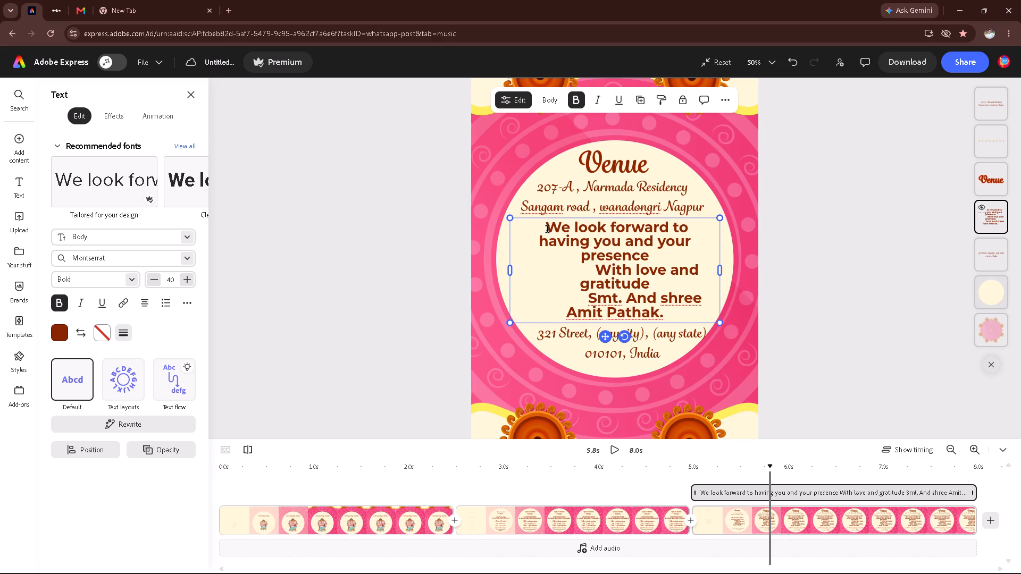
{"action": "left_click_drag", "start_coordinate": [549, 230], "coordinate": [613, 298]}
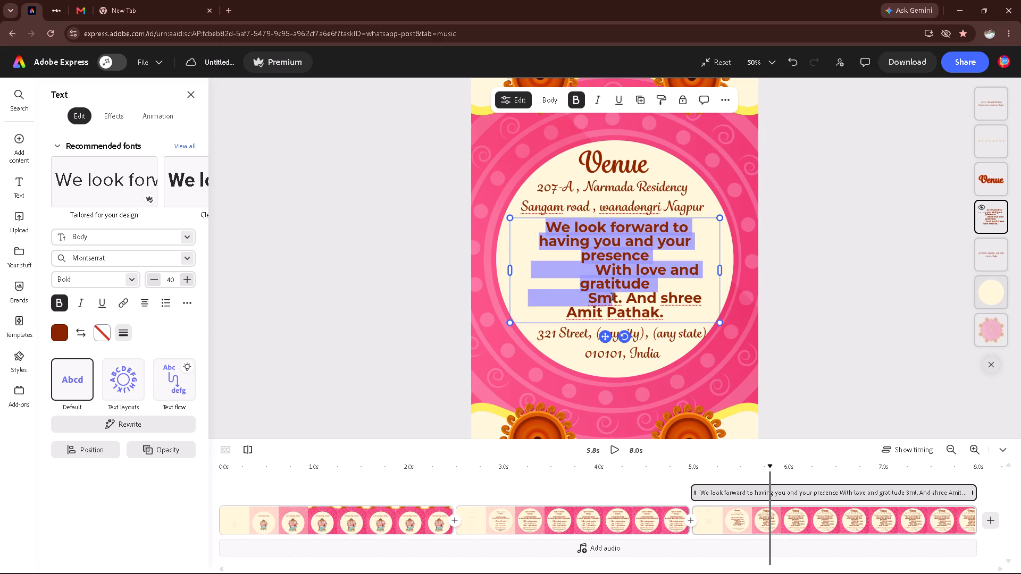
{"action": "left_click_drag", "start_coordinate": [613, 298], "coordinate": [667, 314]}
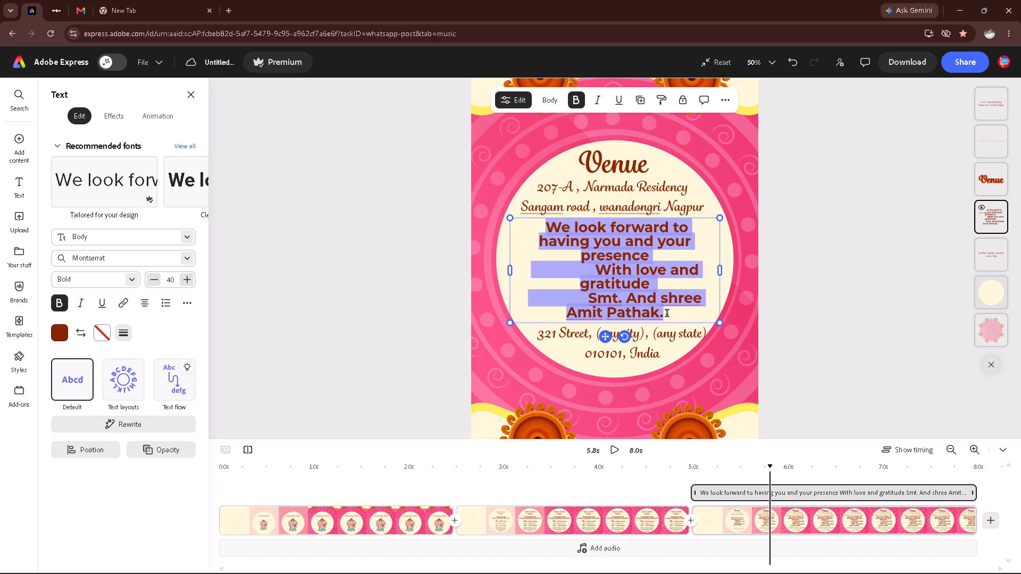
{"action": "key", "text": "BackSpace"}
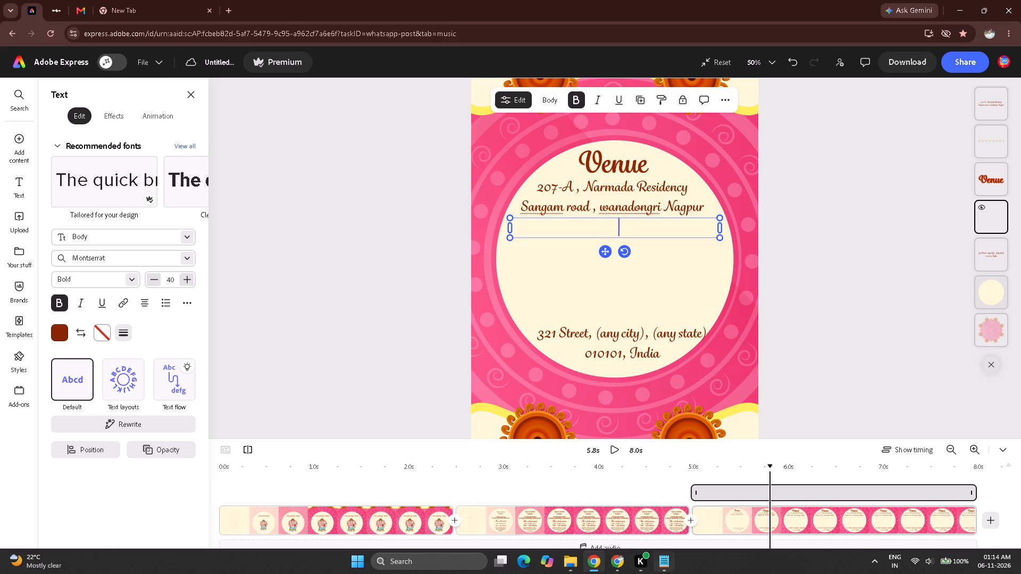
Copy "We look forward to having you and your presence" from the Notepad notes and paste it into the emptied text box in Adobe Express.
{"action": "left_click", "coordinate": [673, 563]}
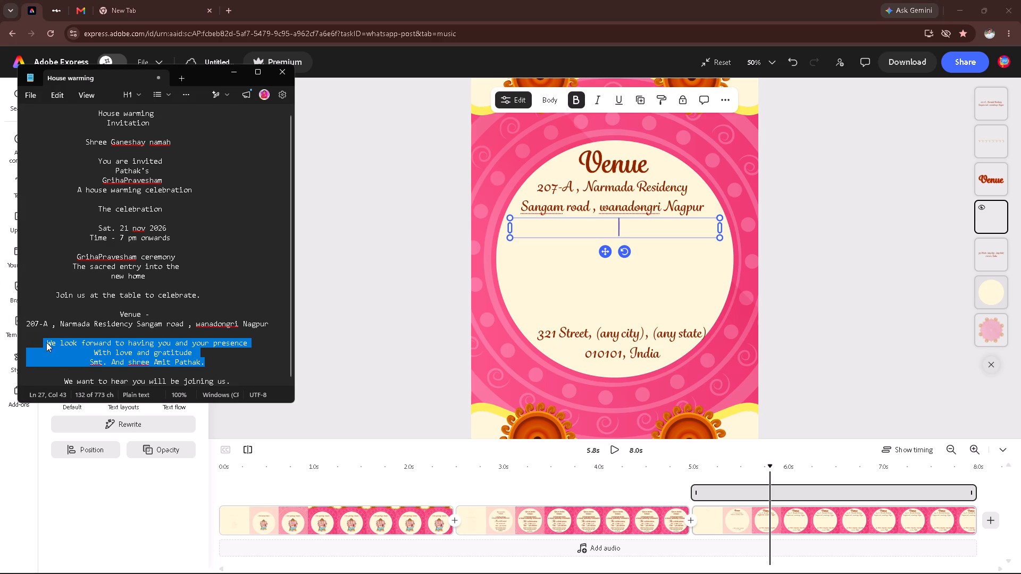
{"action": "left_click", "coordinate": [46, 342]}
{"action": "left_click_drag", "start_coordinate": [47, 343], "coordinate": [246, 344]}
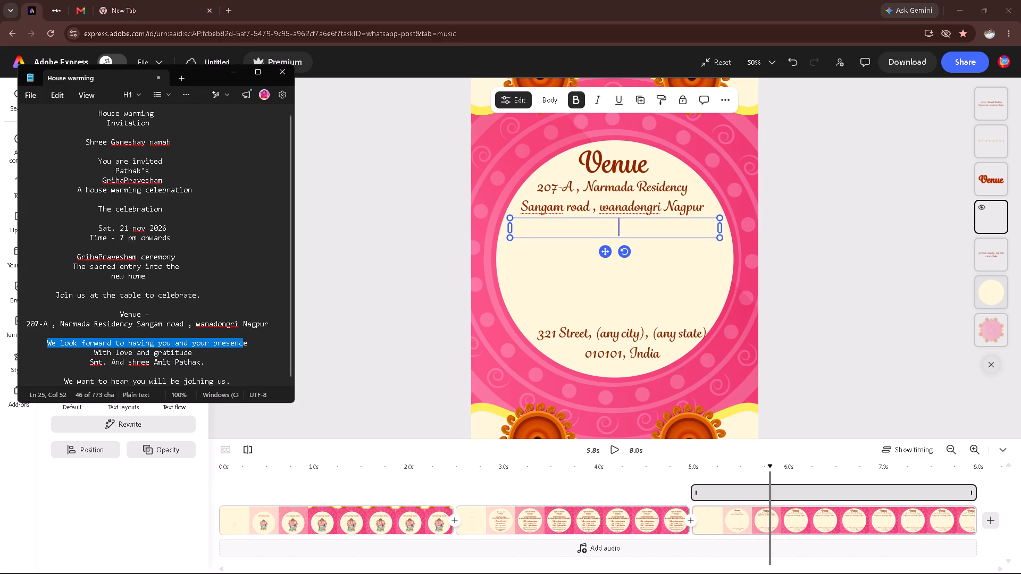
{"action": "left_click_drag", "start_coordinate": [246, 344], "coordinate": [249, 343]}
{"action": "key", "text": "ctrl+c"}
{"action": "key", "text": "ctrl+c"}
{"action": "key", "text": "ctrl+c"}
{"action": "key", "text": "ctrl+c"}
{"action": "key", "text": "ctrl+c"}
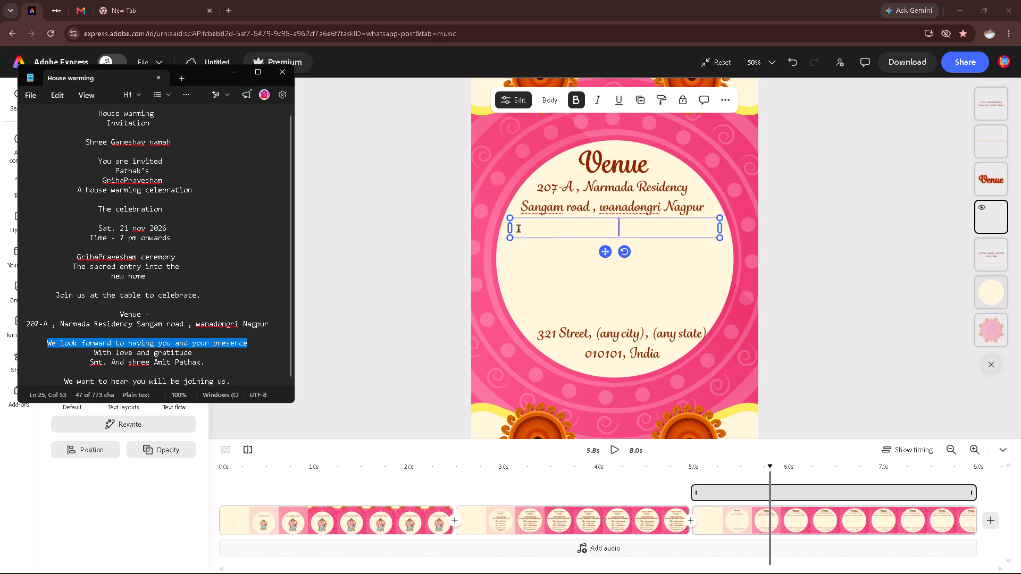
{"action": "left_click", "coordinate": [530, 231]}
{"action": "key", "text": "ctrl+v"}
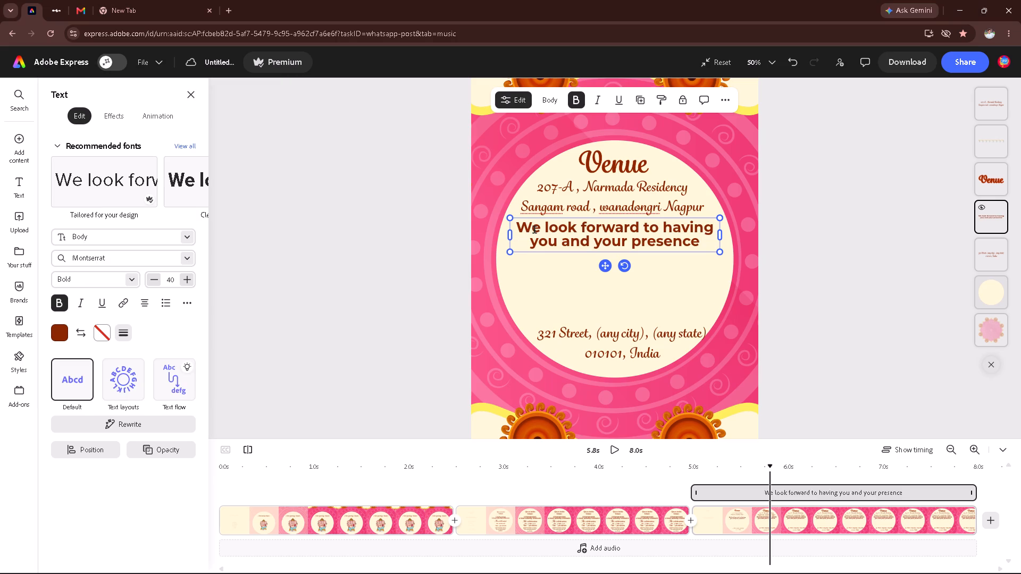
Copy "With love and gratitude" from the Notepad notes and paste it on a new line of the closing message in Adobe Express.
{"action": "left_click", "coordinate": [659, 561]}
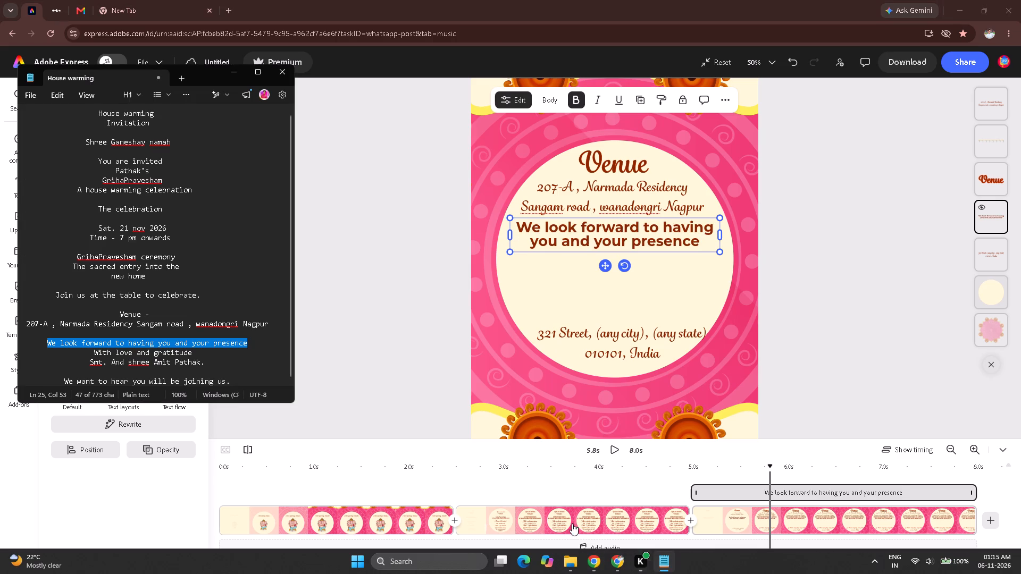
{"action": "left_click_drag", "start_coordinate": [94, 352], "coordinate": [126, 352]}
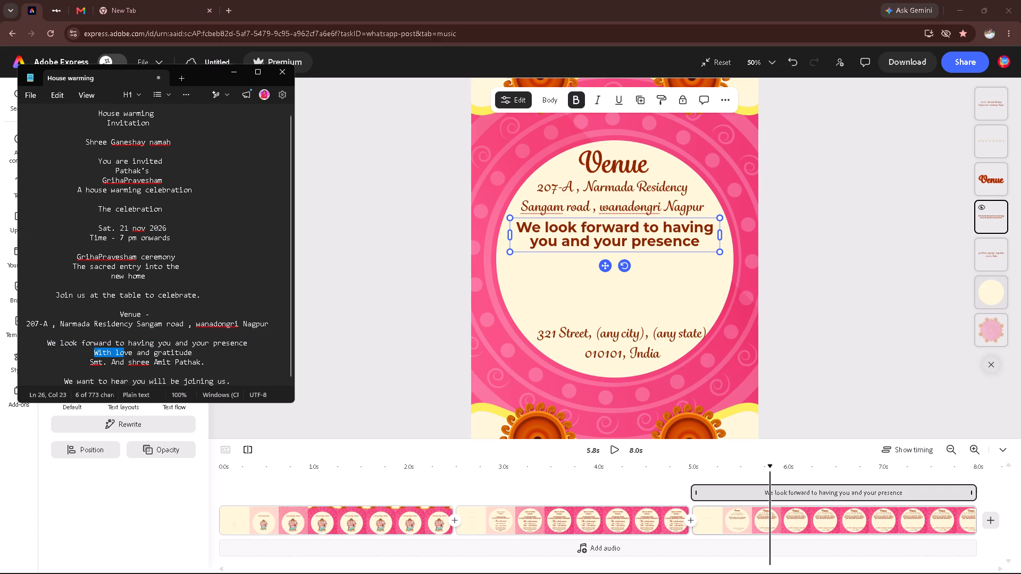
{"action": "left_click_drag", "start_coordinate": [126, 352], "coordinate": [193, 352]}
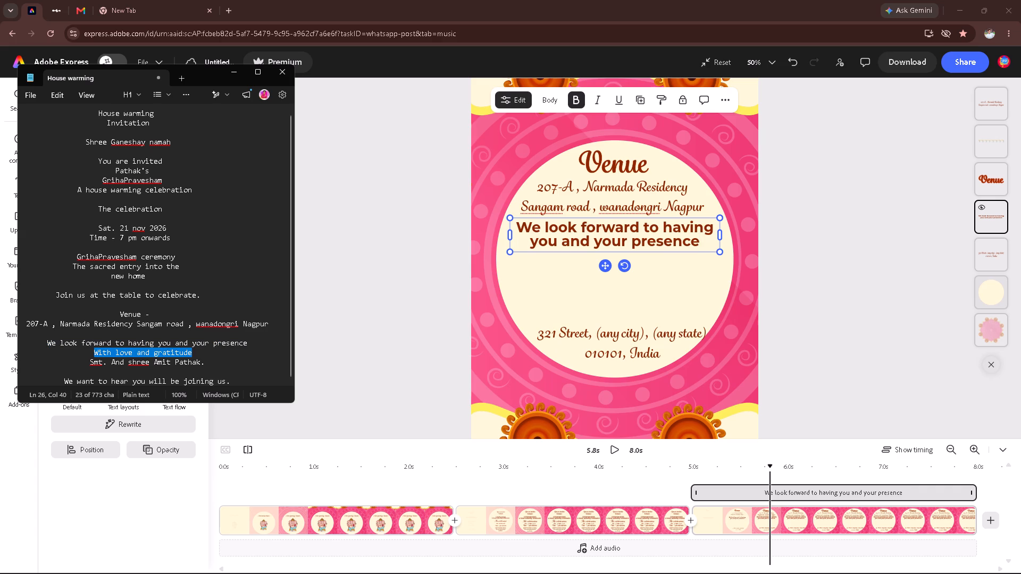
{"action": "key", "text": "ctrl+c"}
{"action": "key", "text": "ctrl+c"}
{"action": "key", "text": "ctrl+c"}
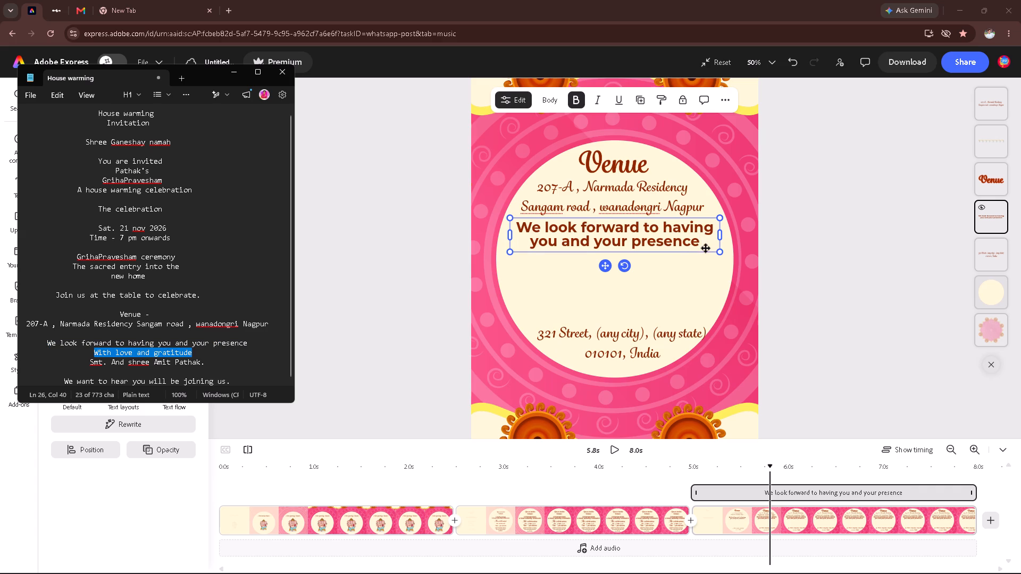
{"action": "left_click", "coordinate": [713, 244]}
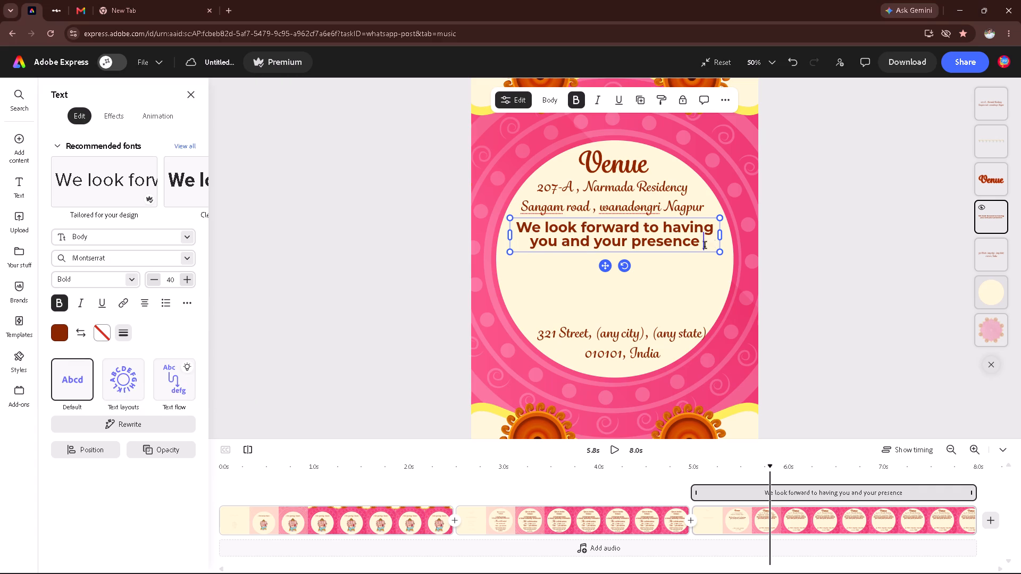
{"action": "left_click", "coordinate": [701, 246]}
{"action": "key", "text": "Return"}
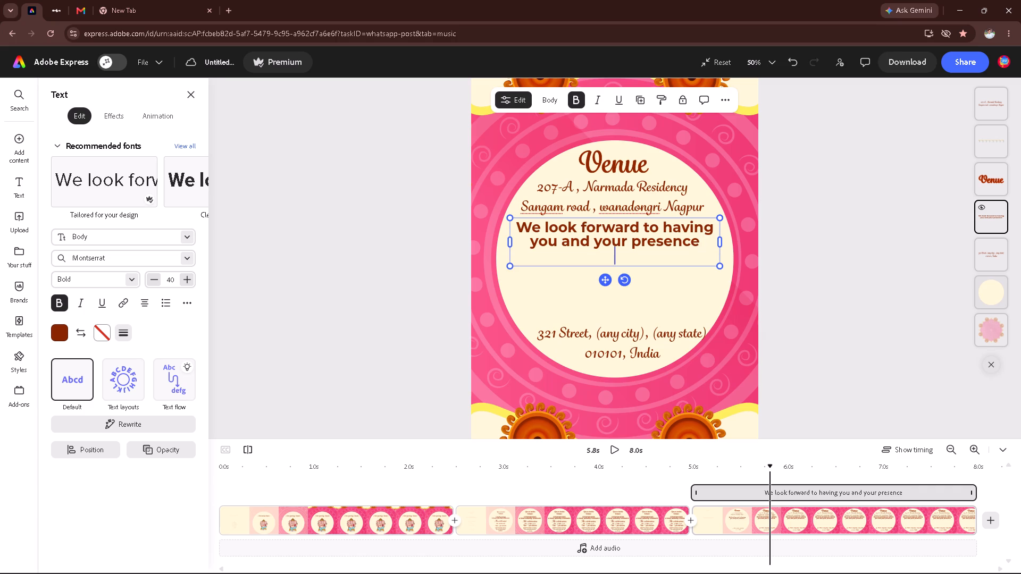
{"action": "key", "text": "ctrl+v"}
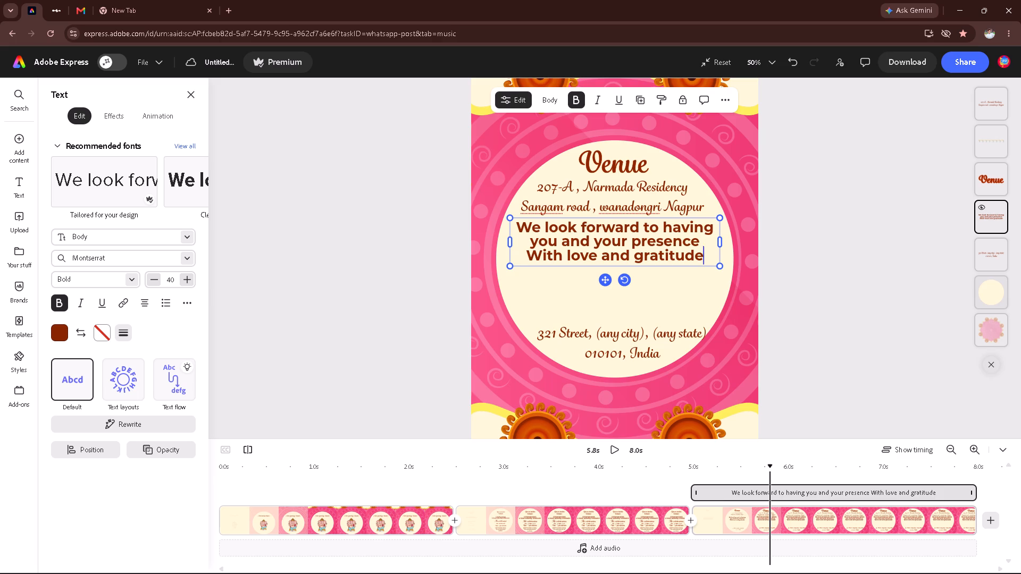
Delete the closing message text box from the venue page.
{"action": "left_click", "coordinate": [722, 246]}
{"action": "key", "text": "Delete"}
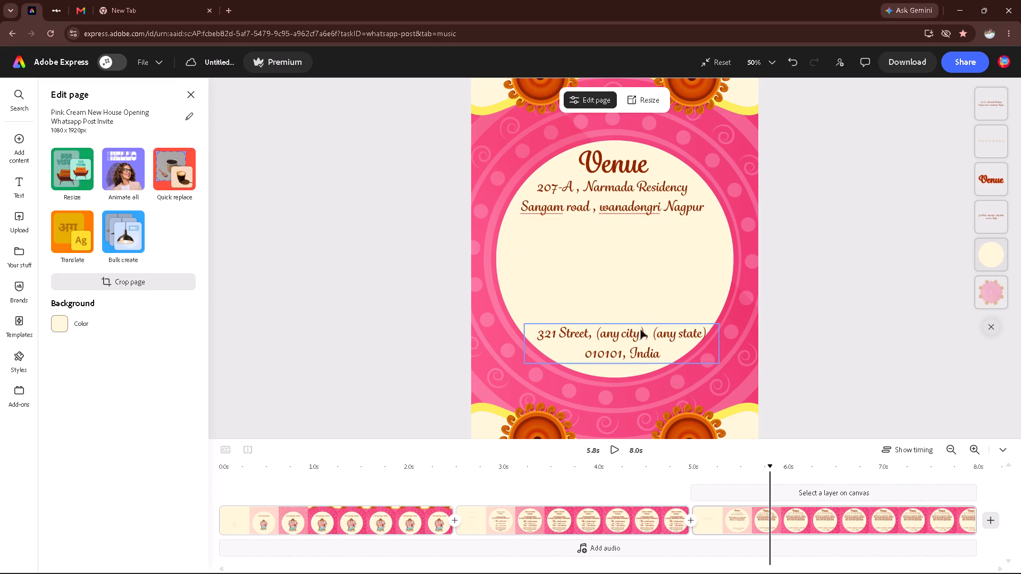
Move the "321 Street, (any city), (any state)" placeholder up, centred just below the venue address.
{"action": "left_click", "coordinate": [629, 355]}
{"action": "left_click_drag", "start_coordinate": [618, 348], "coordinate": [614, 256]}
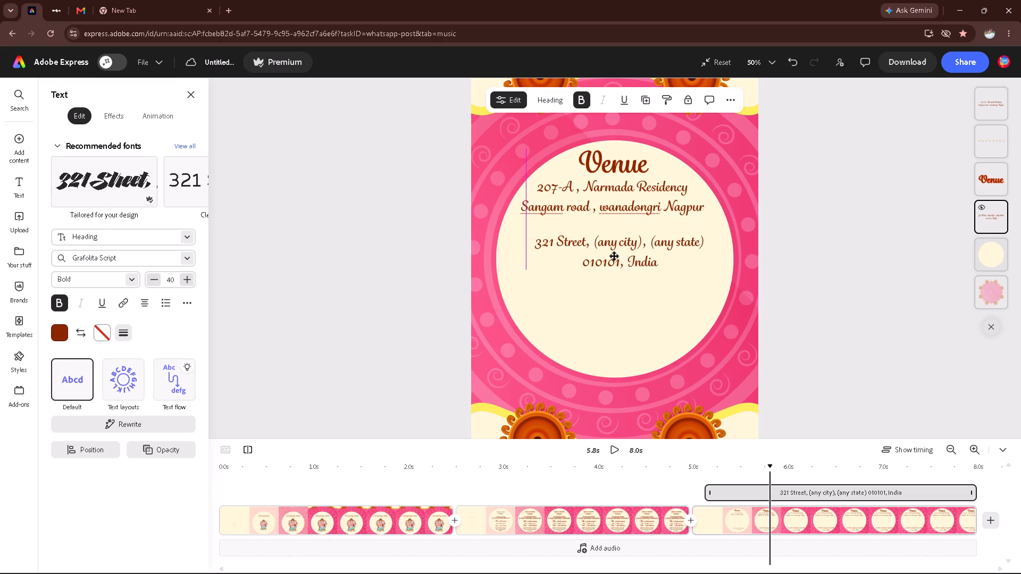
{"action": "left_click_drag", "start_coordinate": [614, 256], "coordinate": [609, 259]}
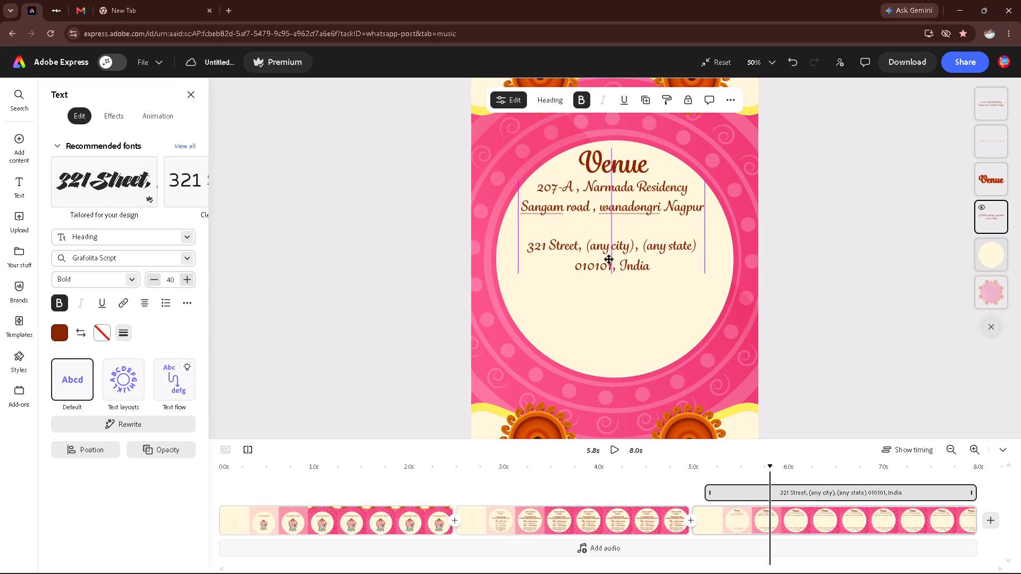
{"action": "left_click_drag", "start_coordinate": [609, 259], "coordinate": [610, 253]}
Replace the "321 Street, (any city), (any state)" placeholder with "We look forward to having you and your presence" copied from the Notepad notes.
{"action": "double_click", "coordinate": [612, 248]}
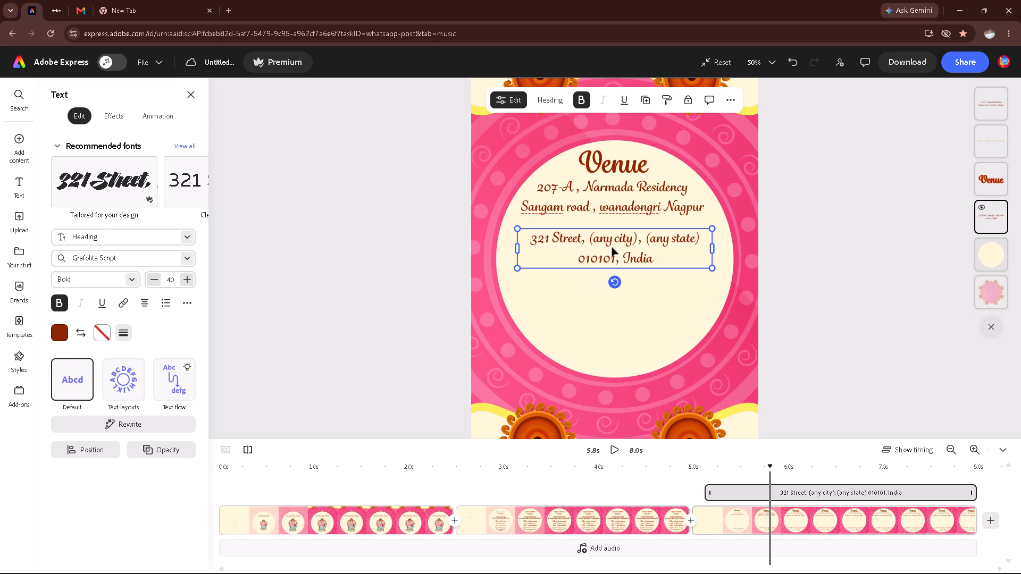
{"action": "left_click_drag", "start_coordinate": [533, 243], "coordinate": [659, 266]}
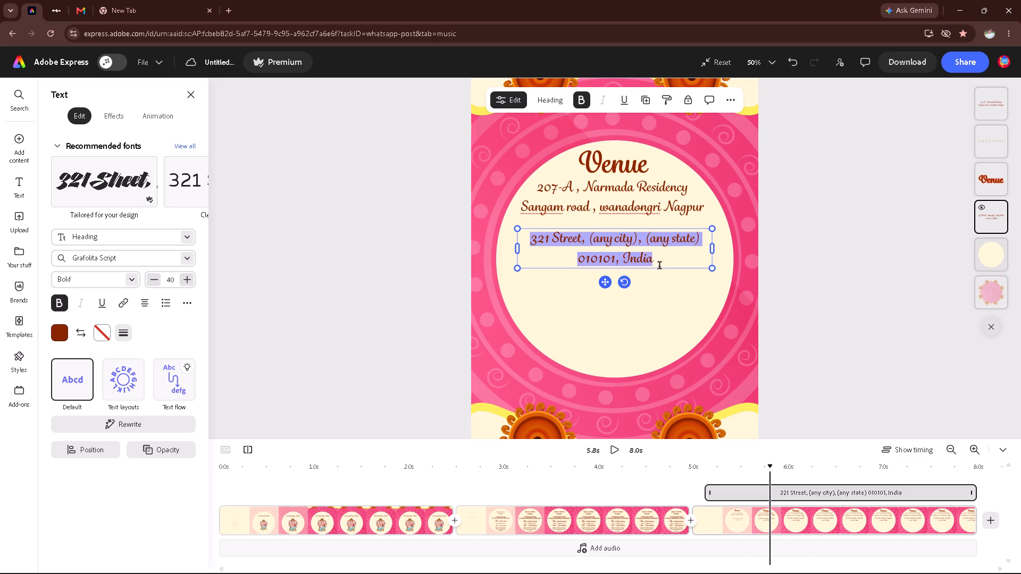
{"action": "left_click_drag", "start_coordinate": [659, 266], "coordinate": [668, 263]}
{"action": "left_click", "coordinate": [667, 559]}
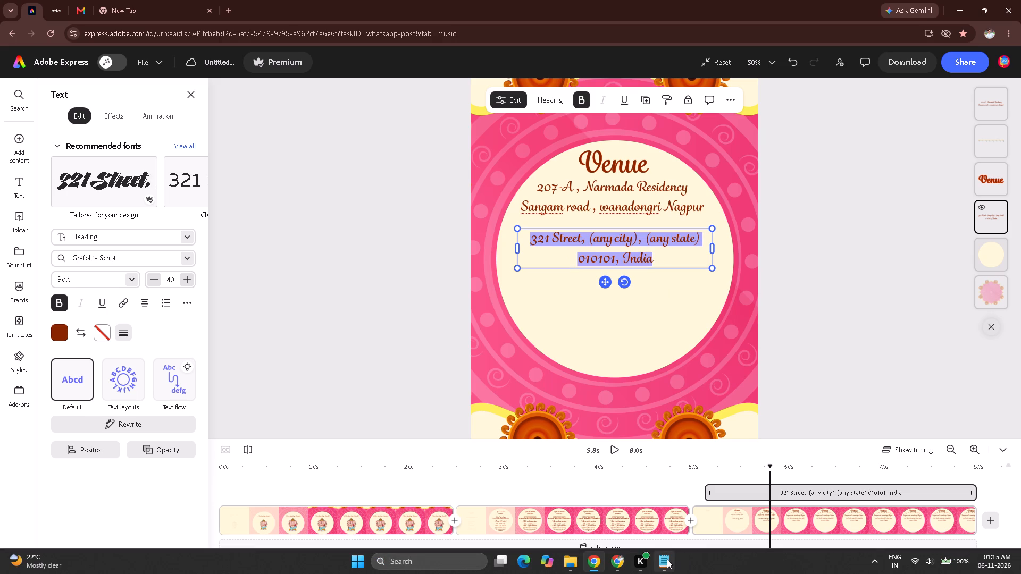
{"action": "left_click_drag", "start_coordinate": [46, 342], "coordinate": [181, 333]}
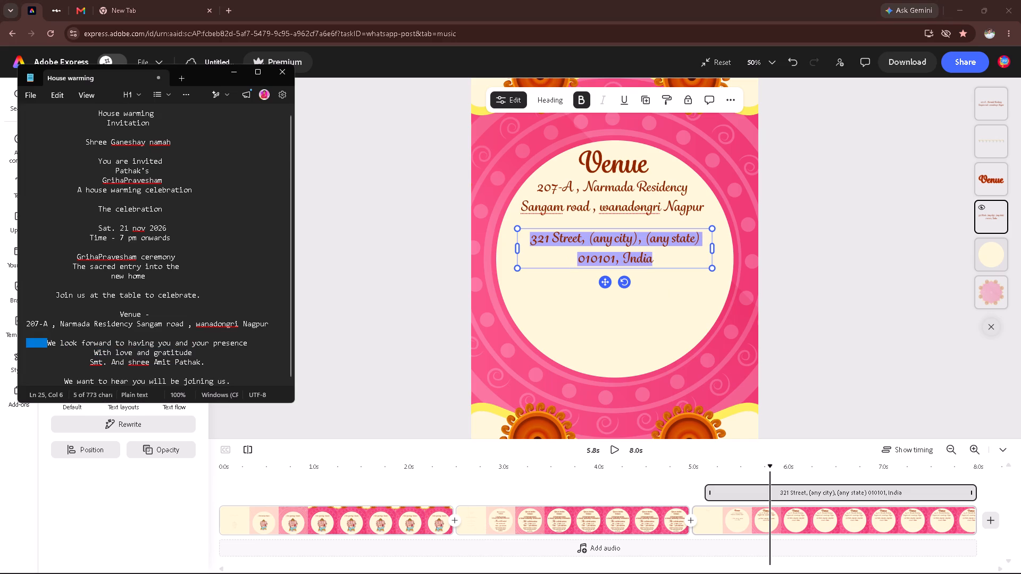
{"action": "left_click_drag", "start_coordinate": [181, 333], "coordinate": [213, 336]}
{"action": "left_click", "coordinate": [43, 341]}
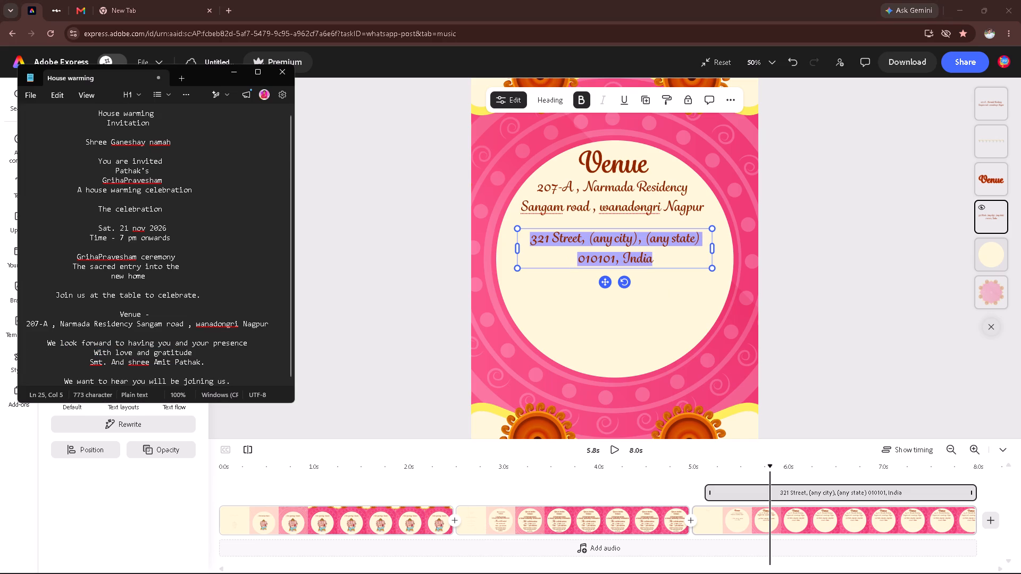
{"action": "left_click", "coordinate": [45, 341]}
{"action": "left_click", "coordinate": [48, 342]}
{"action": "left_click_drag", "start_coordinate": [46, 343], "coordinate": [71, 343]}
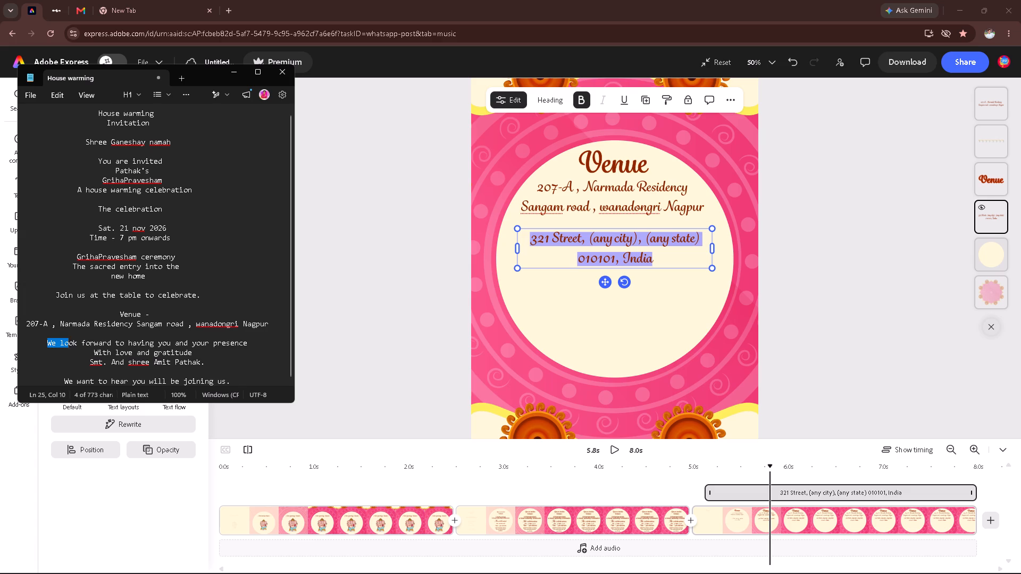
{"action": "left_click_drag", "start_coordinate": [71, 343], "coordinate": [248, 346]}
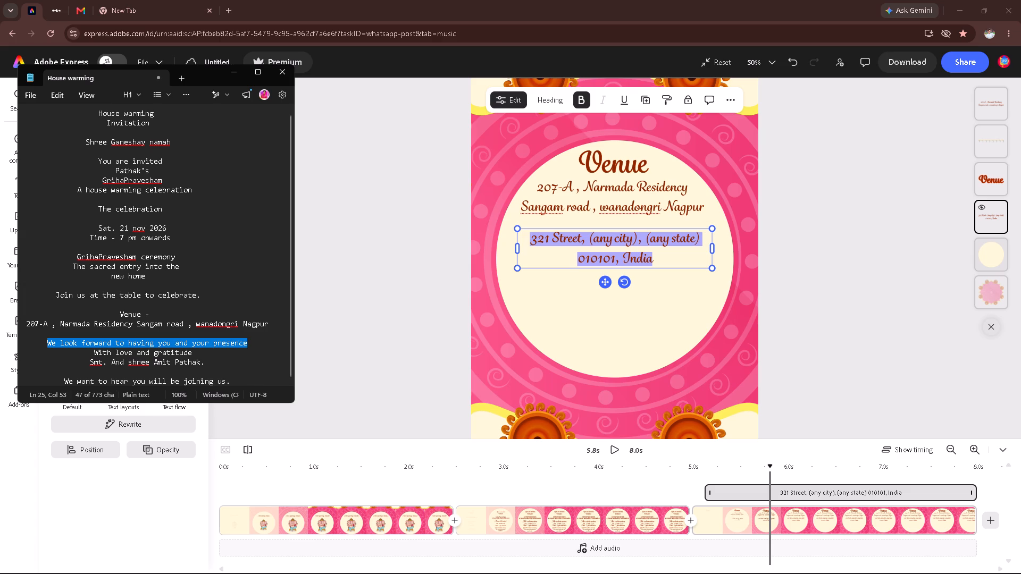
{"action": "key", "text": "ctrl+c"}
{"action": "key", "text": "ctrl+c"}
{"action": "left_click", "coordinate": [530, 258]}
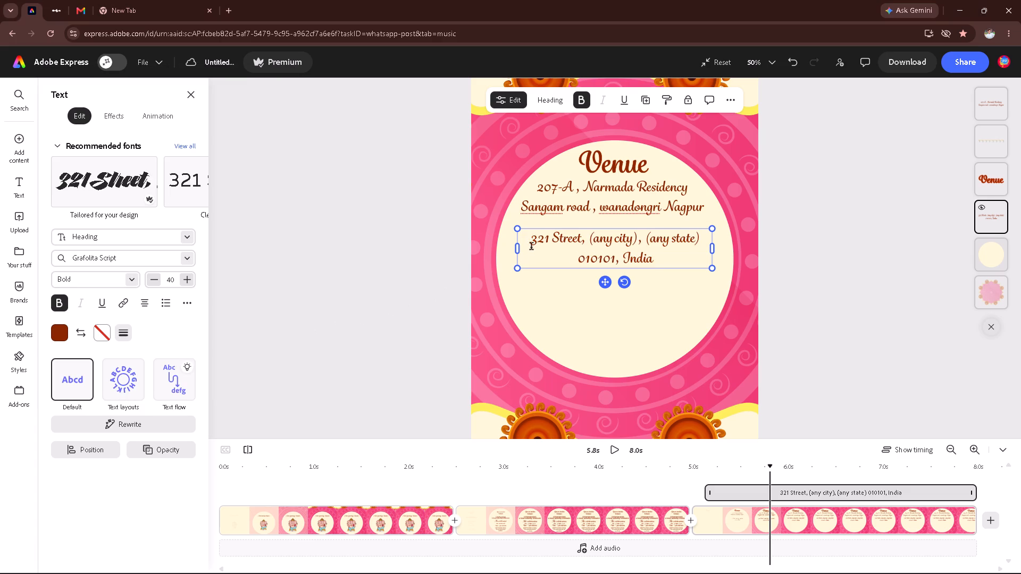
{"action": "left_click_drag", "start_coordinate": [532, 242], "coordinate": [659, 262]}
{"action": "key", "text": "ctrl+v"}
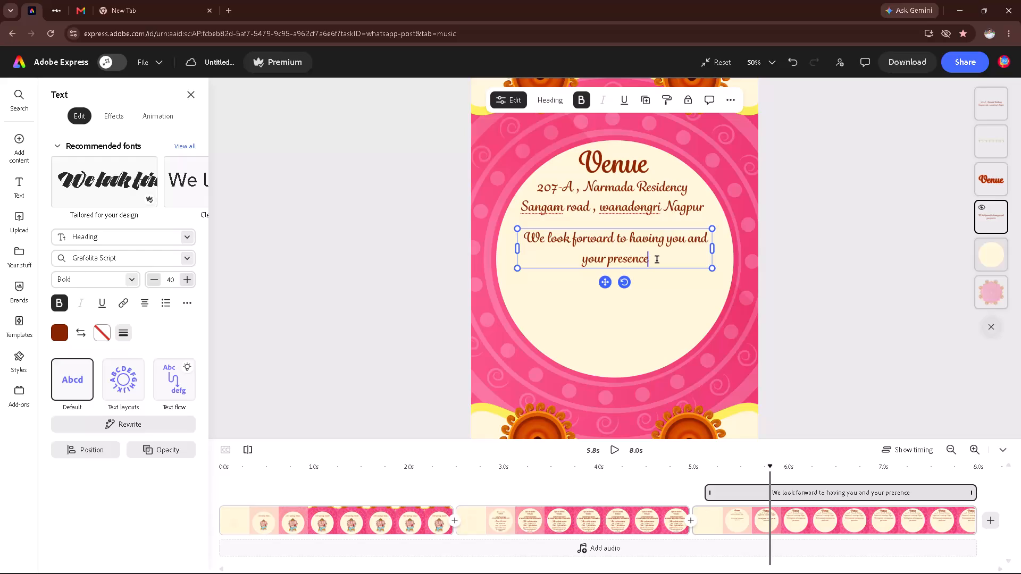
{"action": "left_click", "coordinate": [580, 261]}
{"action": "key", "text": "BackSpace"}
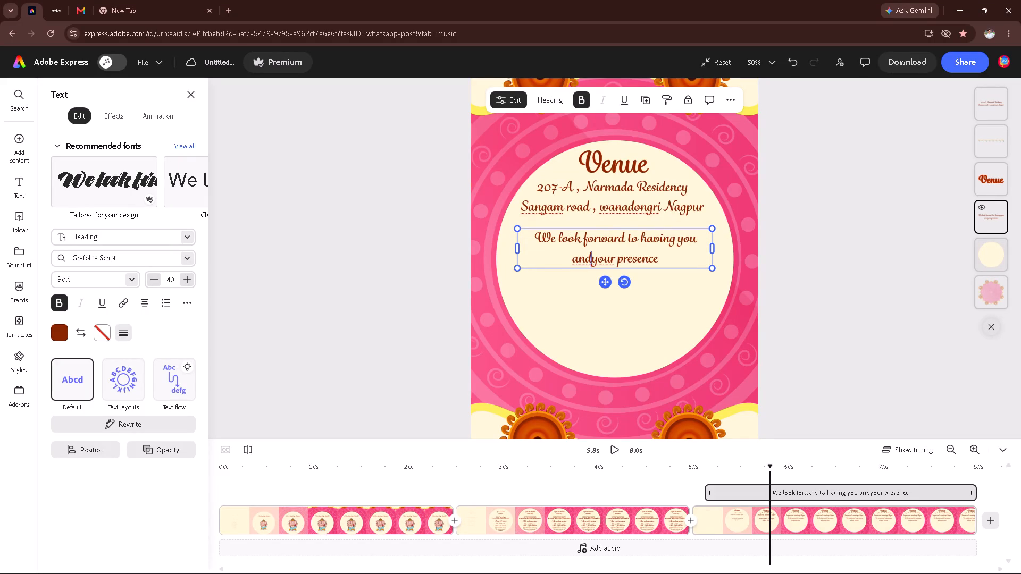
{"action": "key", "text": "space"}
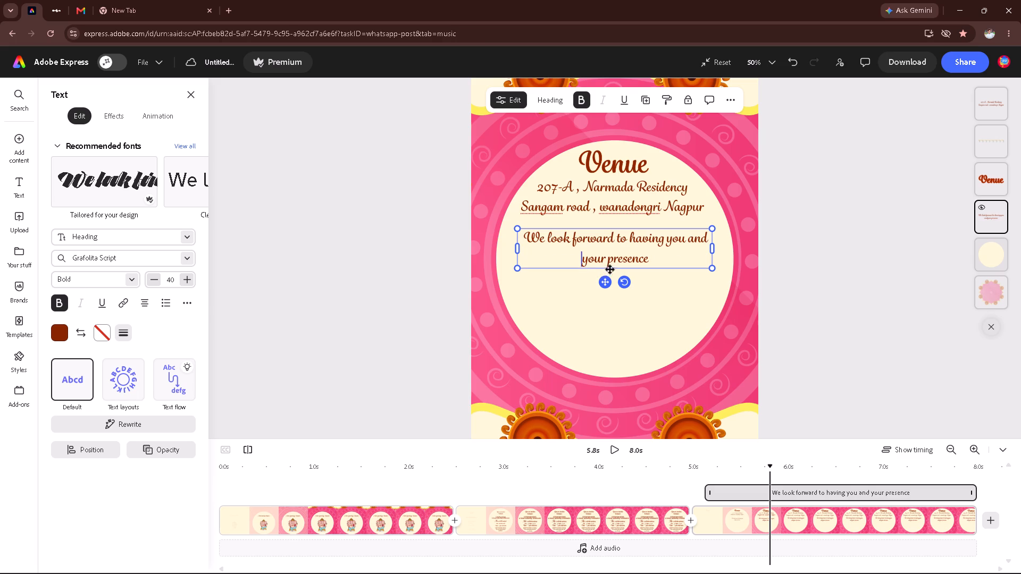
Move the closing message text box slightly up, closer beneath the venue address.
{"action": "left_click_drag", "start_coordinate": [605, 285], "coordinate": [606, 280]}
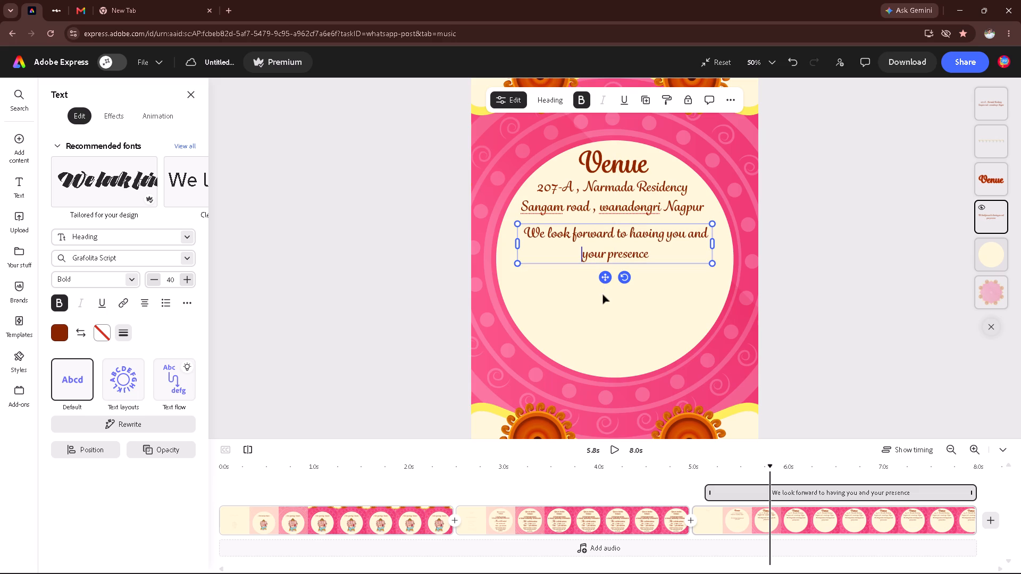
{"action": "left_click", "coordinate": [603, 295]}
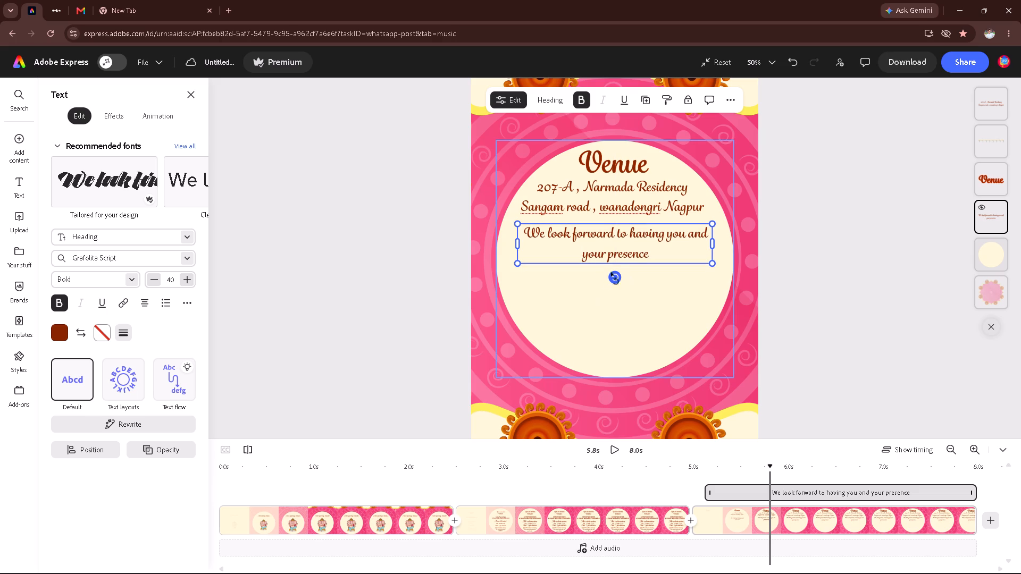
Copy "With love and gratitude" from the Notepad notes and paste it on its own line after "your presence" in Adobe Express.
{"action": "left_click", "coordinate": [655, 258]}
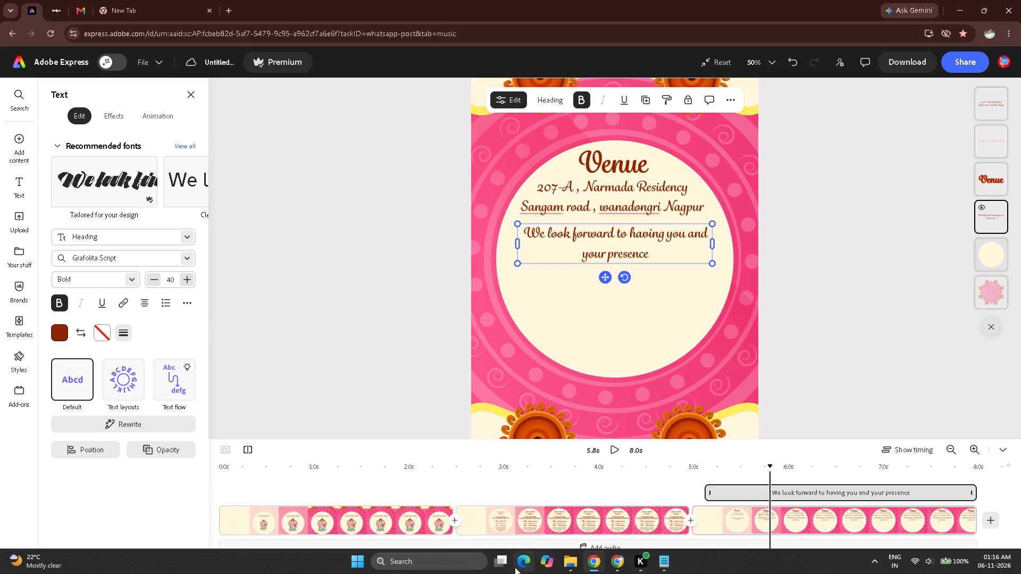
{"action": "left_click", "coordinate": [672, 563]}
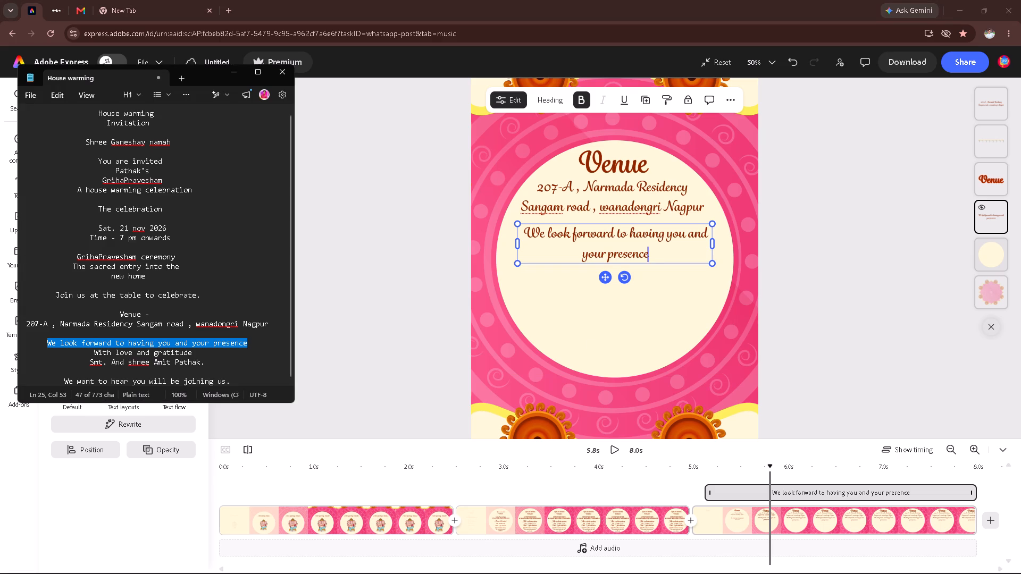
{"action": "scroll", "coordinate": [91, 354], "scroll_direction": "down", "scroll_amount": 2}
{"action": "left_click_drag", "start_coordinate": [96, 352], "coordinate": [166, 356]}
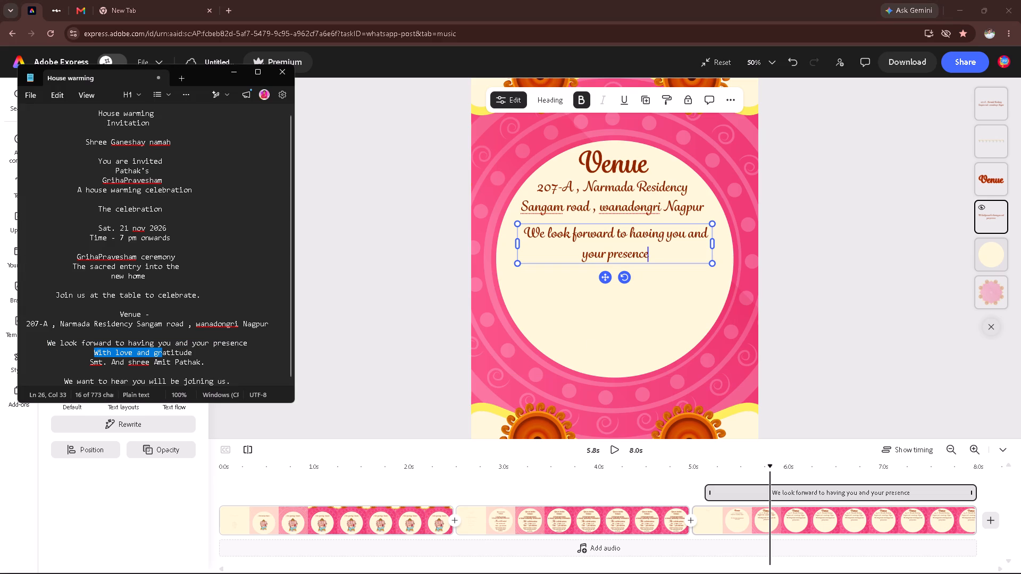
{"action": "left_click_drag", "start_coordinate": [166, 356], "coordinate": [191, 356]}
{"action": "left_click_drag", "start_coordinate": [191, 356], "coordinate": [200, 362]}
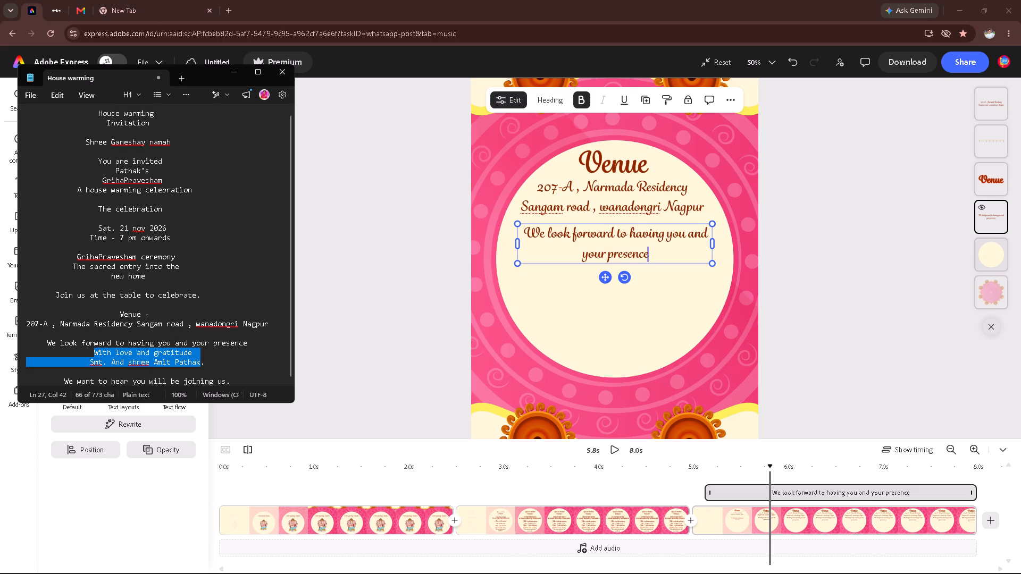
{"action": "left_click_drag", "start_coordinate": [200, 362], "coordinate": [202, 364]}
{"action": "left_click_drag", "start_coordinate": [202, 364], "coordinate": [191, 353]}
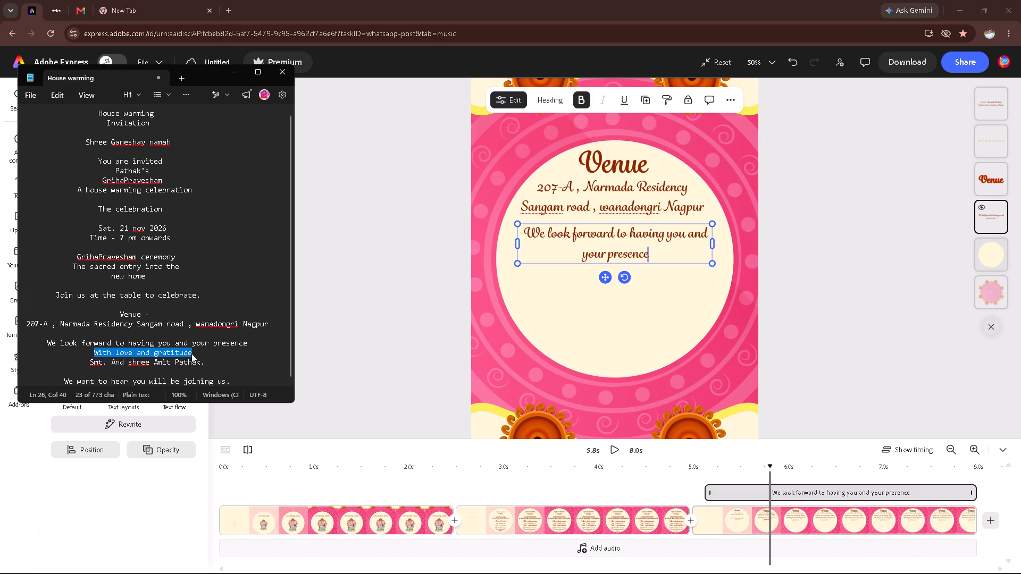
{"action": "key", "text": "ctrl+c"}
{"action": "key", "text": "ctrl+c"}
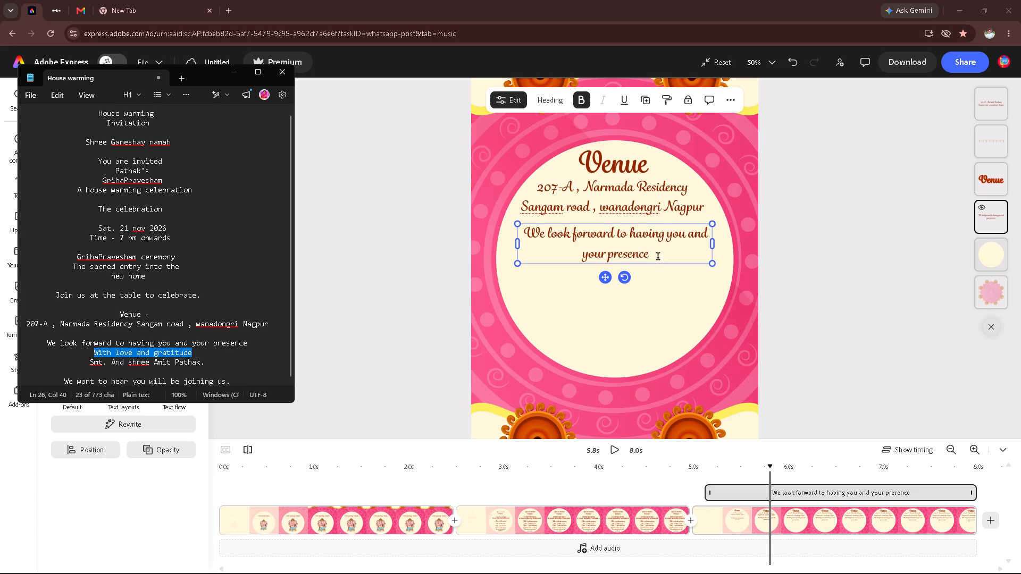
{"action": "left_click", "coordinate": [662, 260]}
{"action": "left_click", "coordinate": [659, 254]}
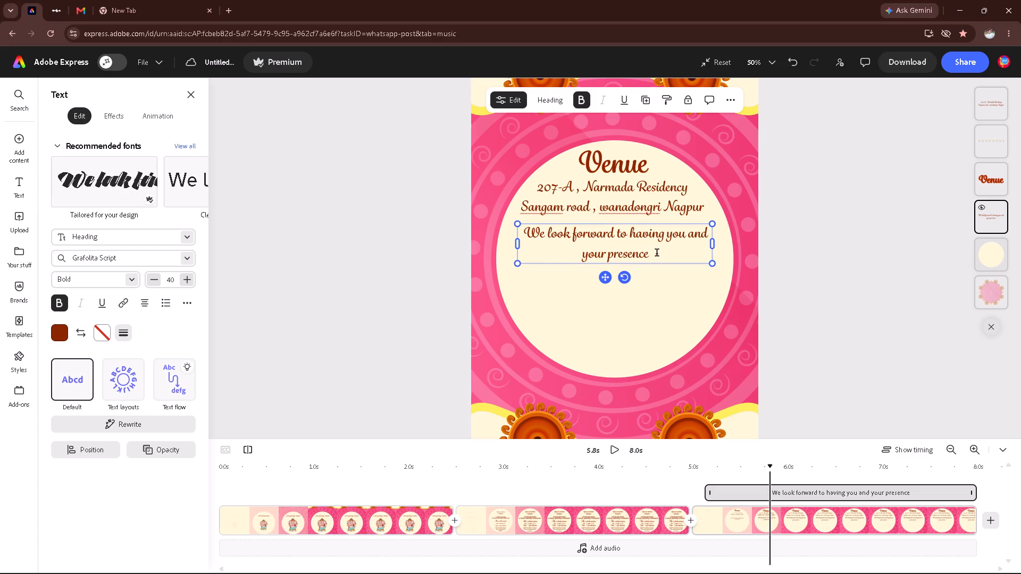
{"action": "key", "text": "ctrl+v"}
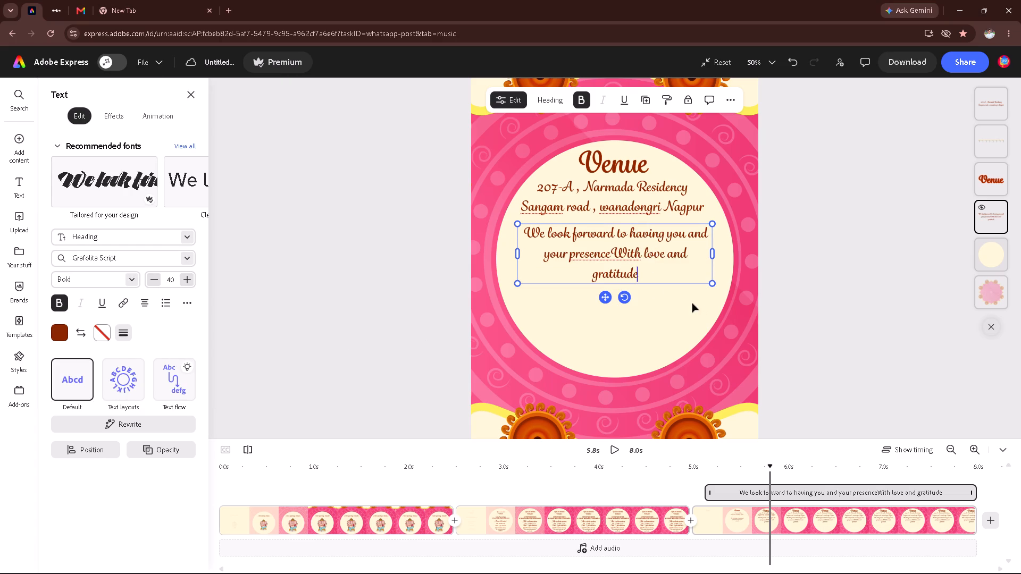
{"action": "left_click", "coordinate": [618, 251]}
{"action": "key", "text": "Return"}
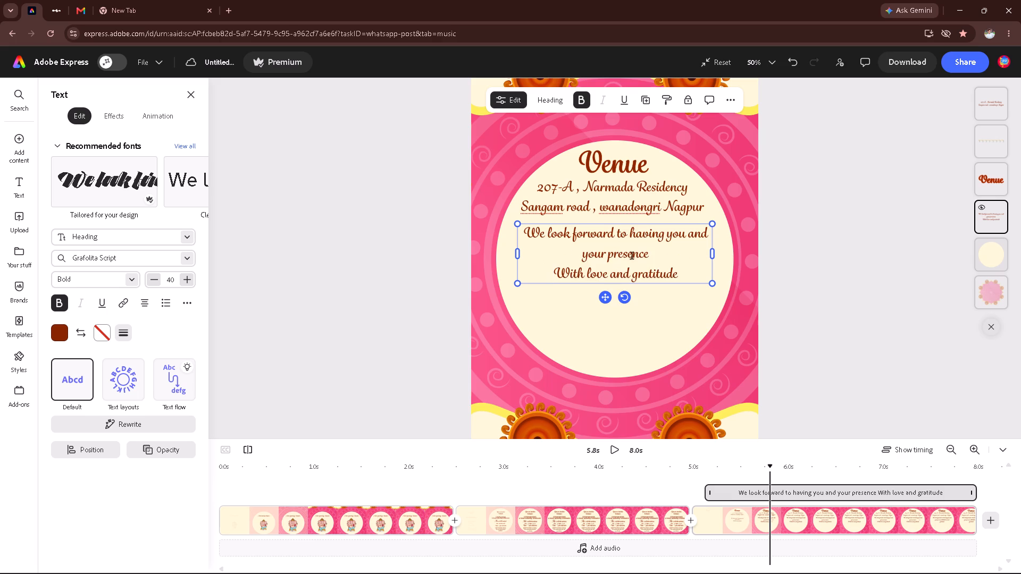
Copy the hosts' names line from the Notepad notes and paste it on a new line below "With love and gratitude" in Adobe Express.
{"action": "left_click", "coordinate": [683, 278]}
{"action": "left_click", "coordinate": [663, 562]}
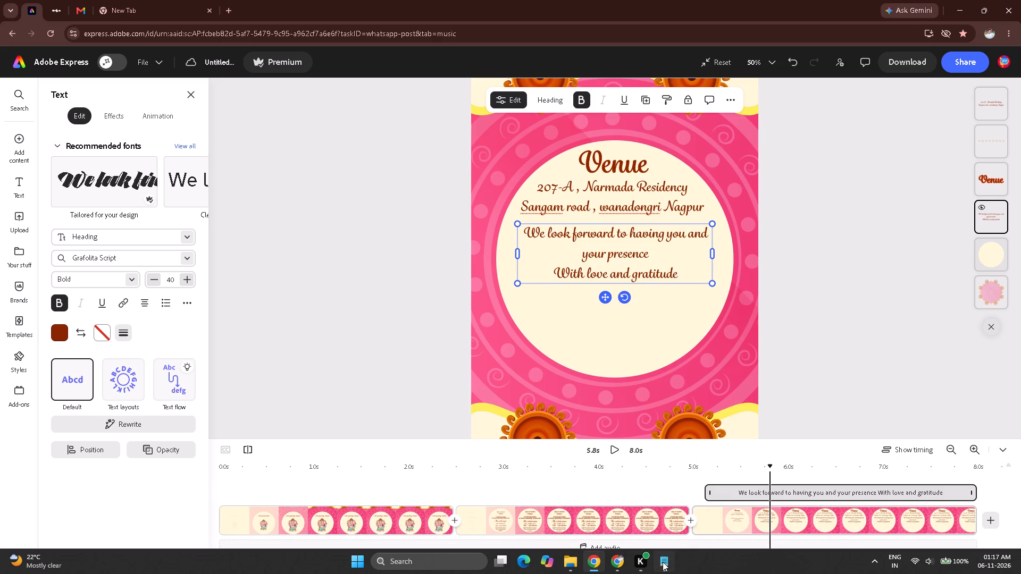
{"action": "scroll", "coordinate": [205, 348], "scroll_direction": "down", "scroll_amount": 4}
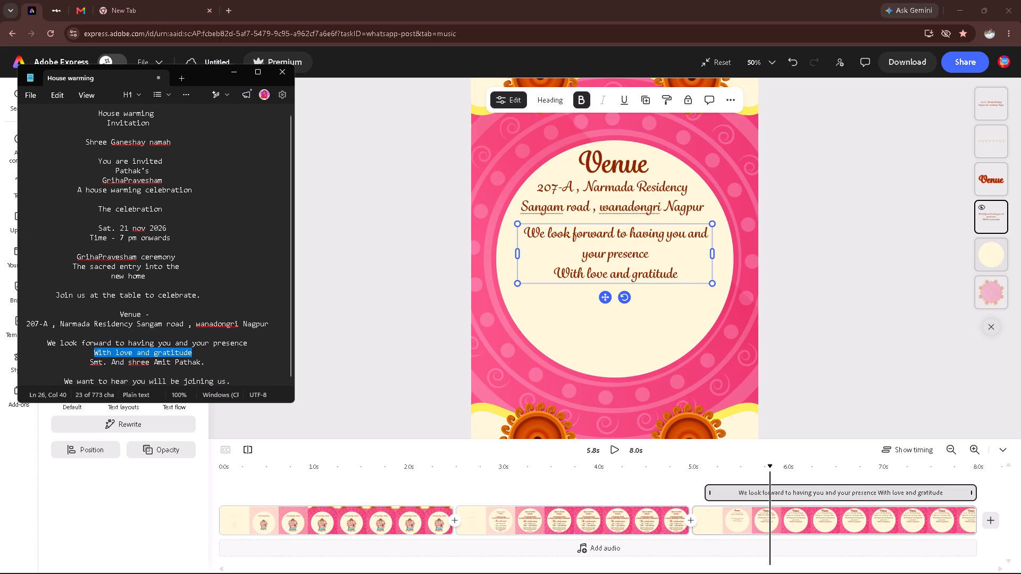
{"action": "left_click_drag", "start_coordinate": [90, 364], "coordinate": [204, 365]}
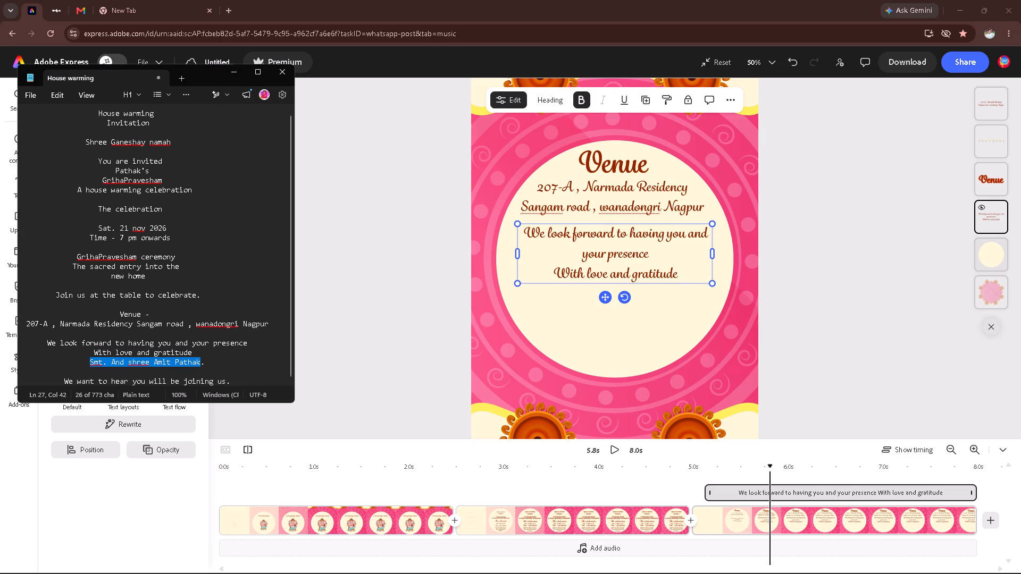
{"action": "left_click_drag", "start_coordinate": [204, 365], "coordinate": [204, 365]}
{"action": "key", "text": "ctrl+c"}
{"action": "key", "text": "ctrl+c"}
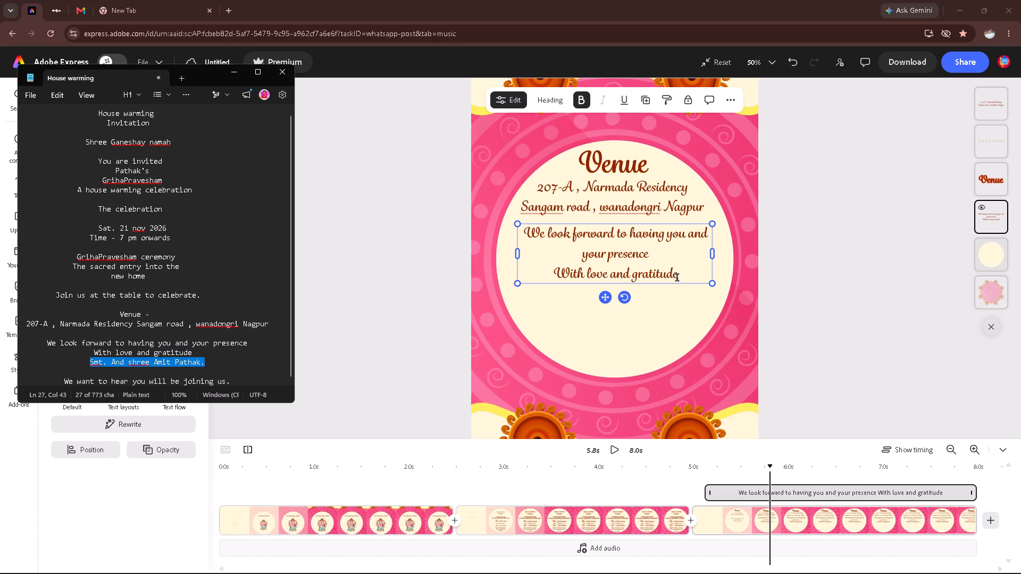
{"action": "left_click", "coordinate": [682, 277]}
{"action": "key", "text": "Return"}
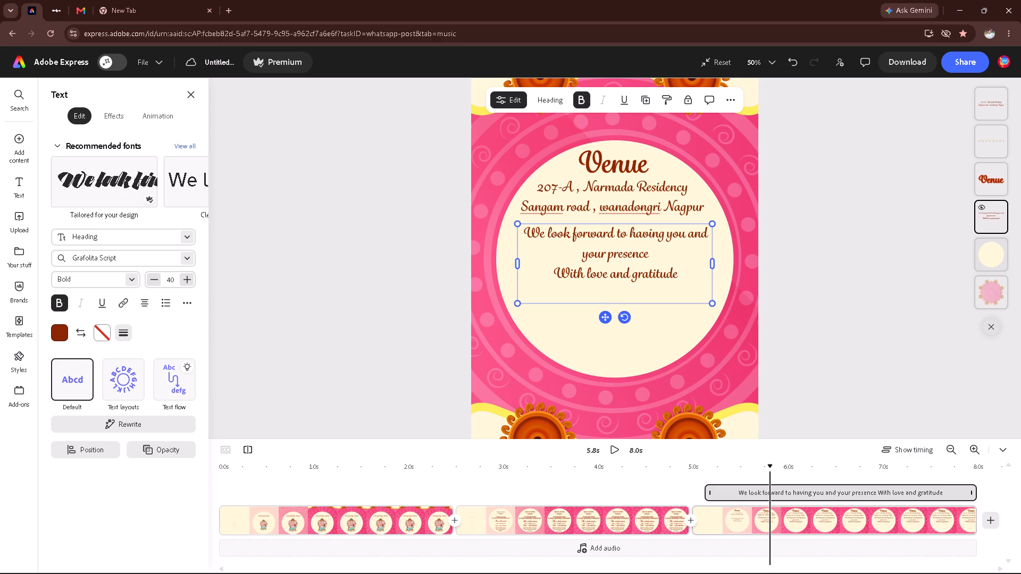
{"action": "key", "text": "ctrl+v"}
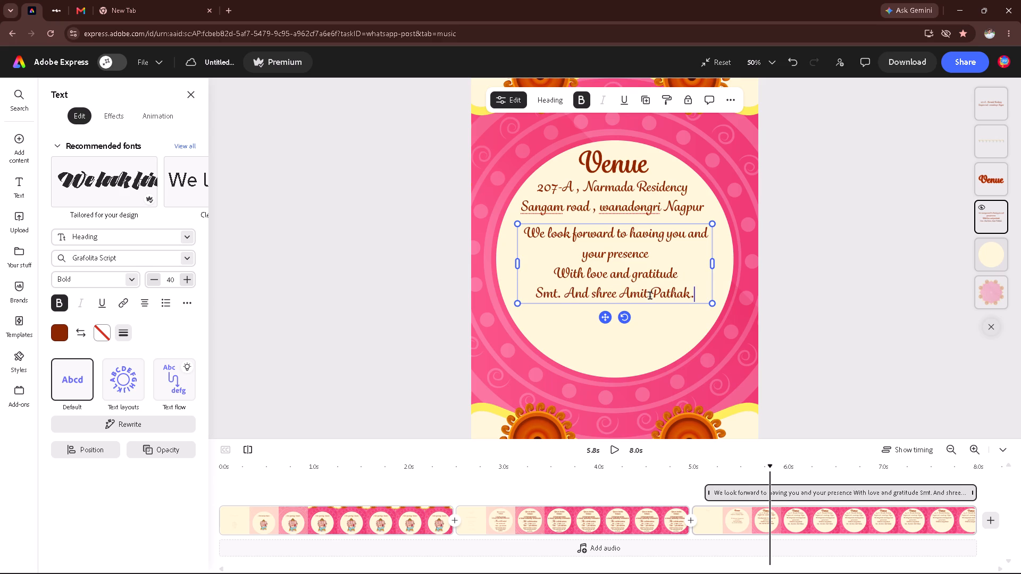
{"action": "left_click", "coordinate": [641, 351]}
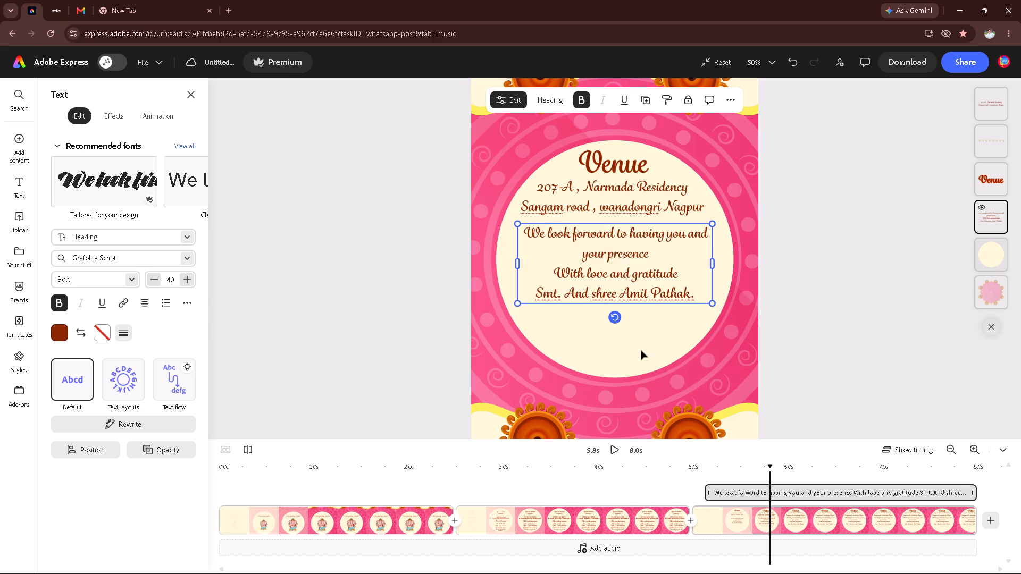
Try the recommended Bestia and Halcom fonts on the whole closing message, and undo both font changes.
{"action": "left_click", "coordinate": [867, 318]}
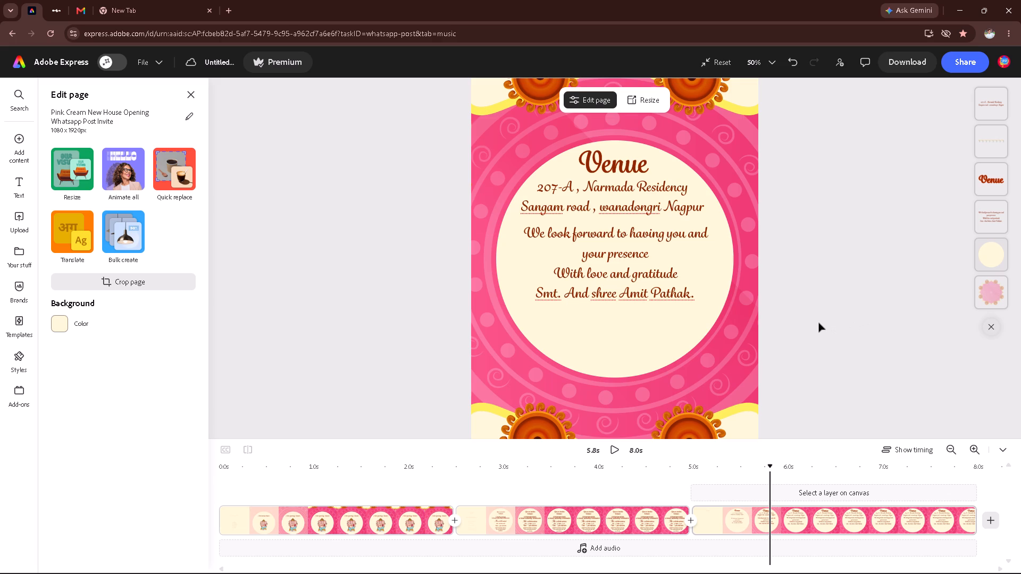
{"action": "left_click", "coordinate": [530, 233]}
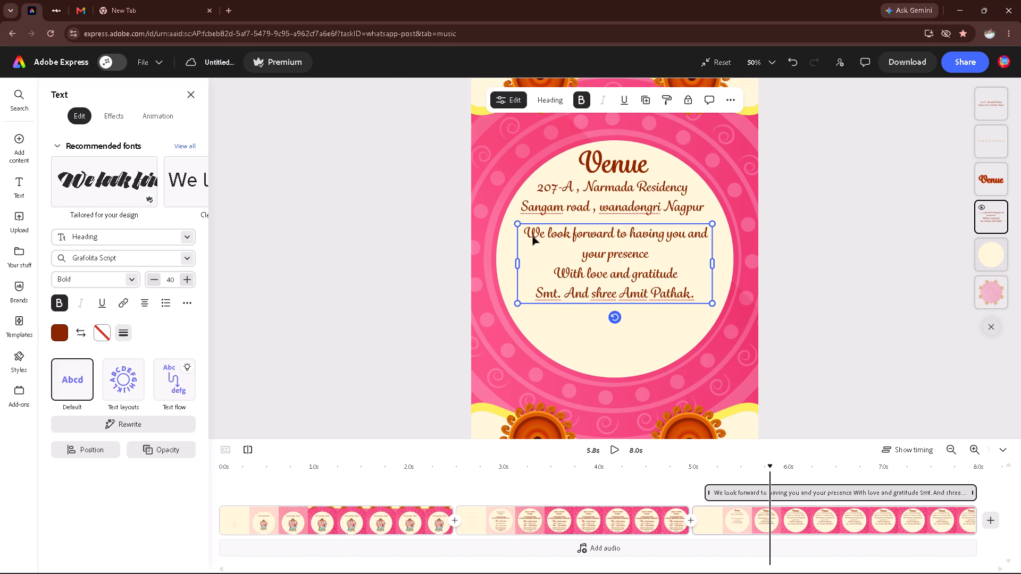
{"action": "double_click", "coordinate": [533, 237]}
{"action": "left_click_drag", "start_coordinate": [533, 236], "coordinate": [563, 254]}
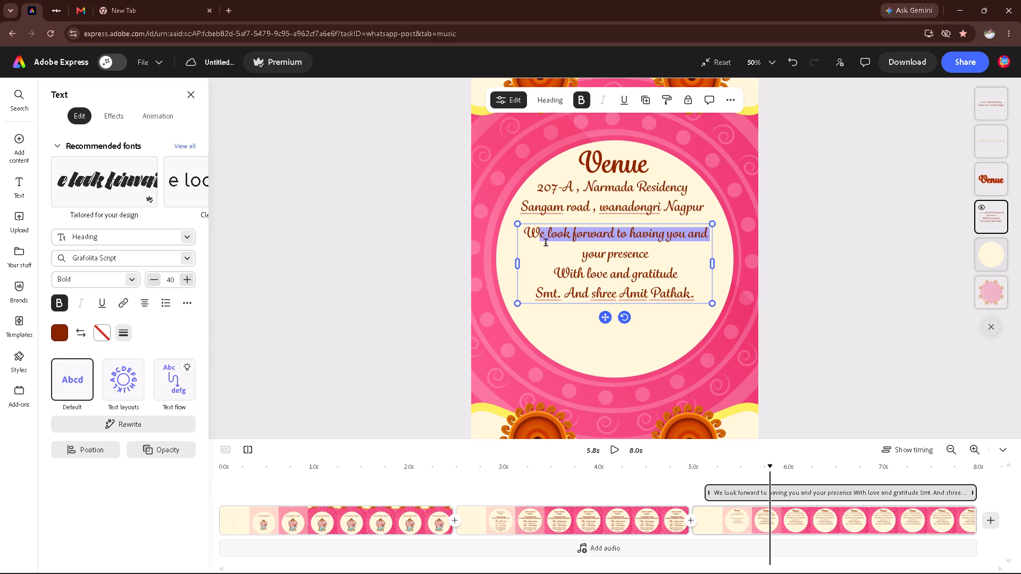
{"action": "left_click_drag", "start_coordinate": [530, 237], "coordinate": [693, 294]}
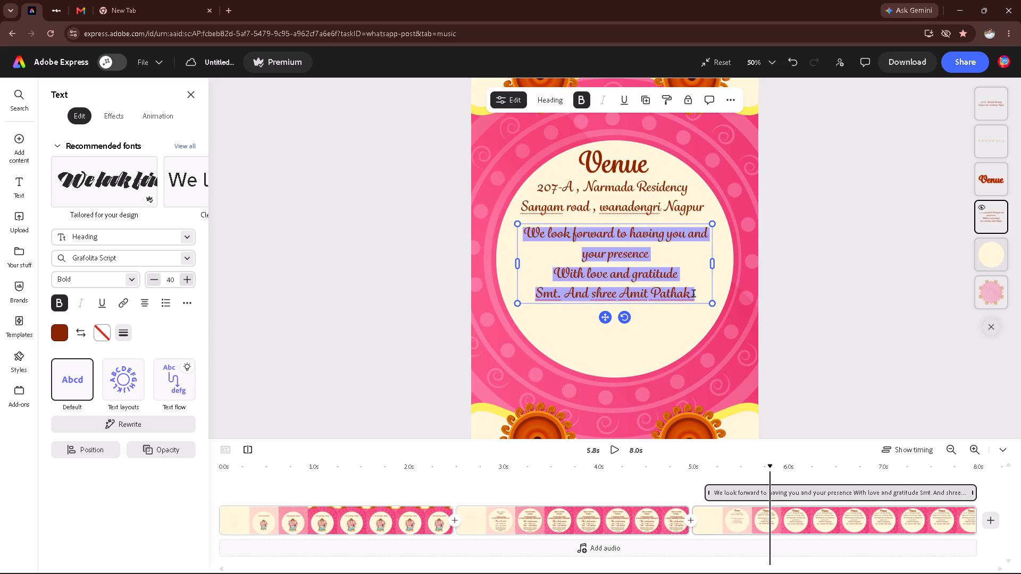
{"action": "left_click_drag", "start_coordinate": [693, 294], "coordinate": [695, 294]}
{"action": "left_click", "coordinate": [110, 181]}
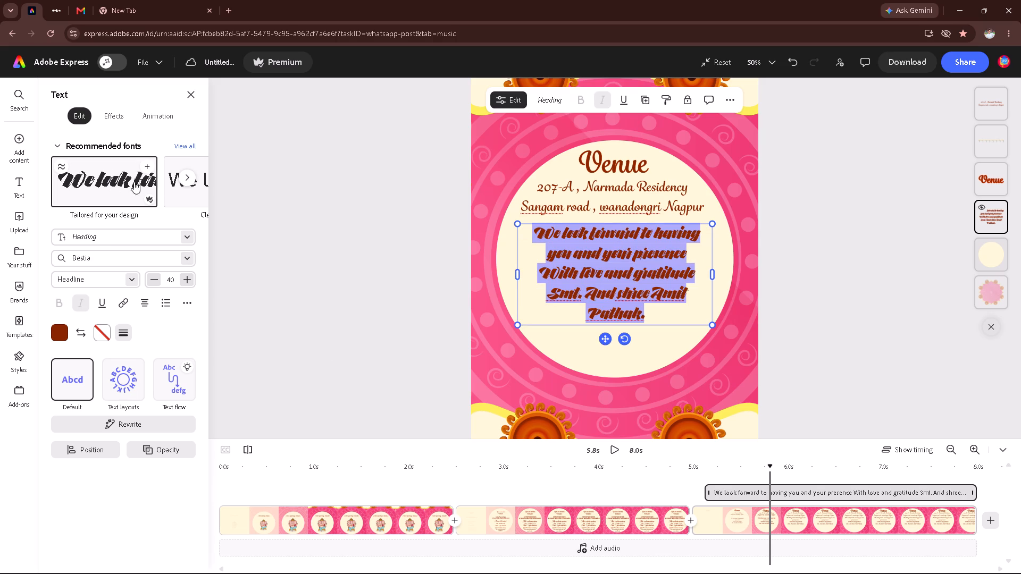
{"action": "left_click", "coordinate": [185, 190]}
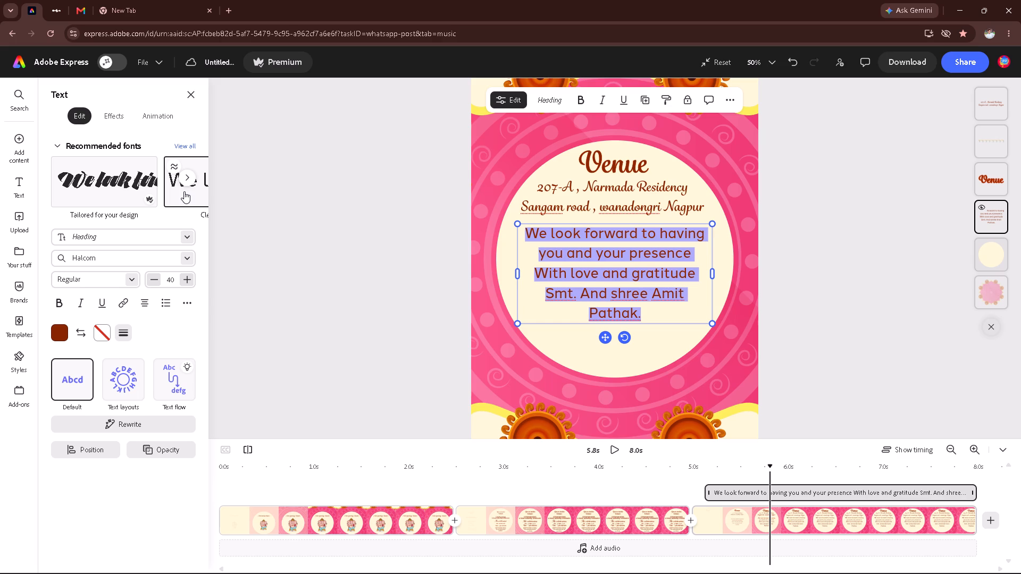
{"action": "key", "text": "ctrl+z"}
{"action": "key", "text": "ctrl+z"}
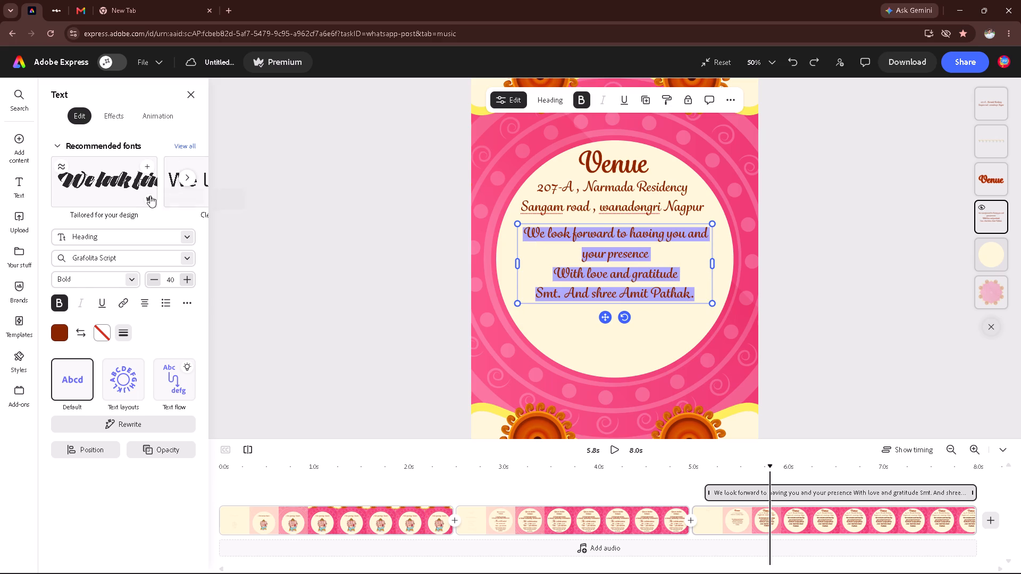
Apply the Title text style to the whole closing message and reduce its font size to 41.
{"action": "left_click", "coordinate": [185, 235]}
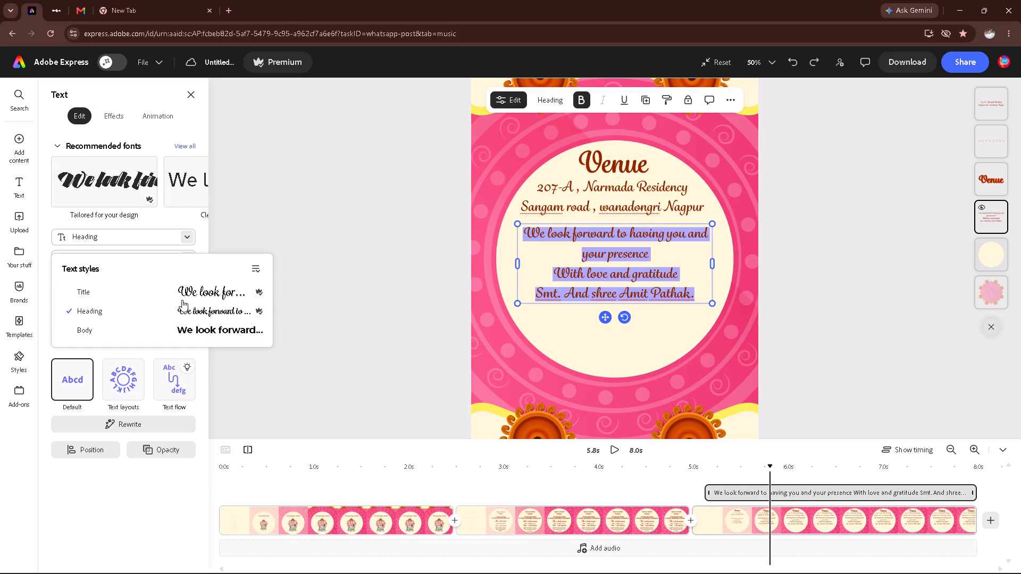
{"action": "left_click", "coordinate": [185, 291]}
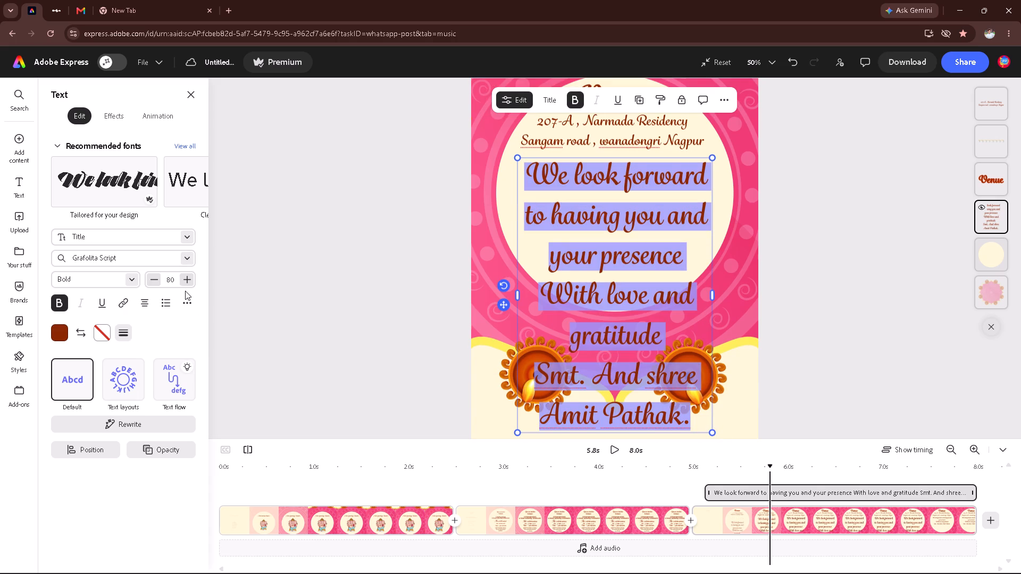
{"action": "left_click", "coordinate": [154, 282]}
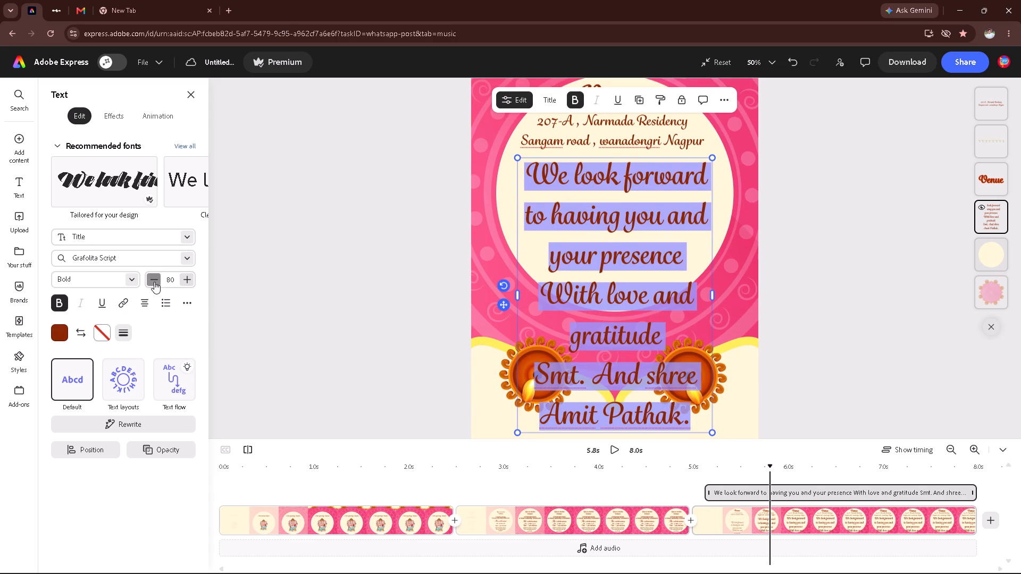
{"action": "left_click", "coordinate": [154, 282]}
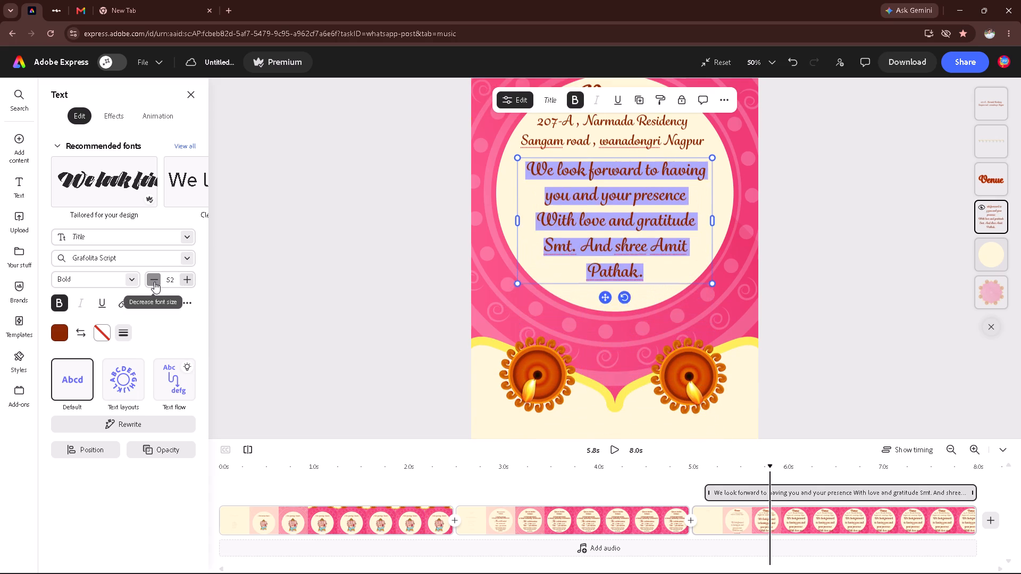
{"action": "left_click", "coordinate": [154, 282]}
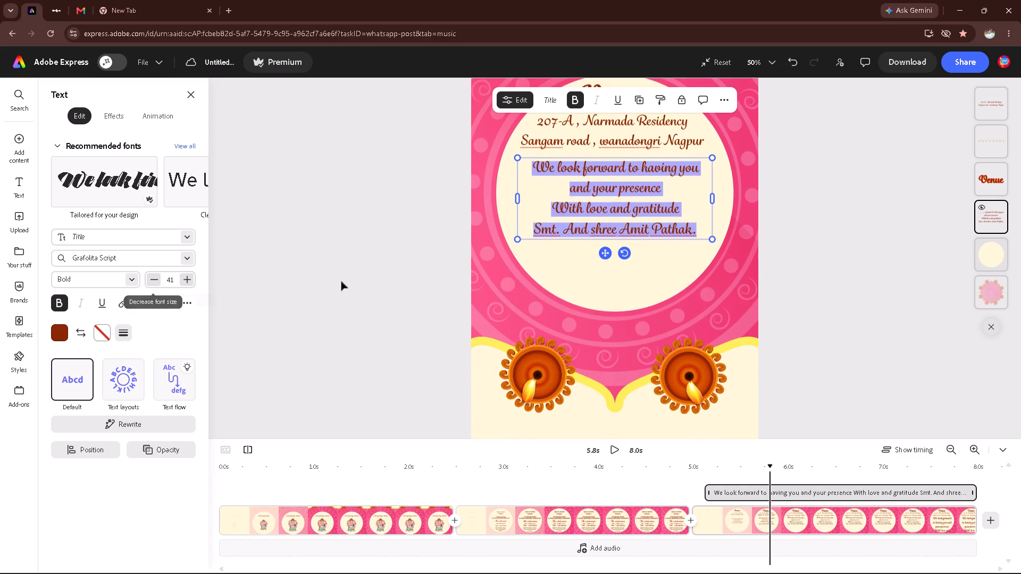
{"action": "left_click", "coordinate": [336, 294]}
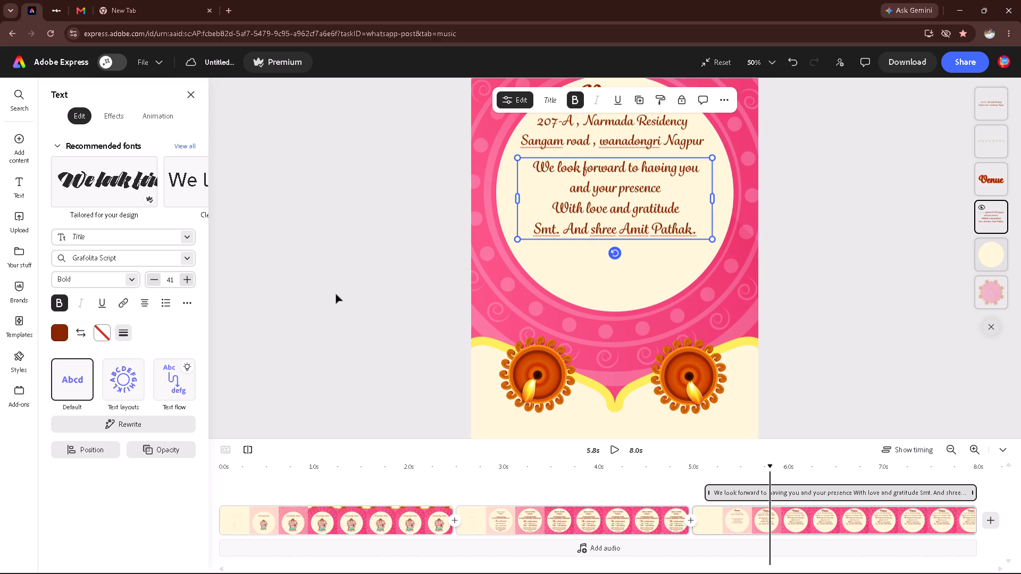
Remove the bold formatting from the closing message so it uses the Regular weight.
{"action": "left_click", "coordinate": [61, 300]}
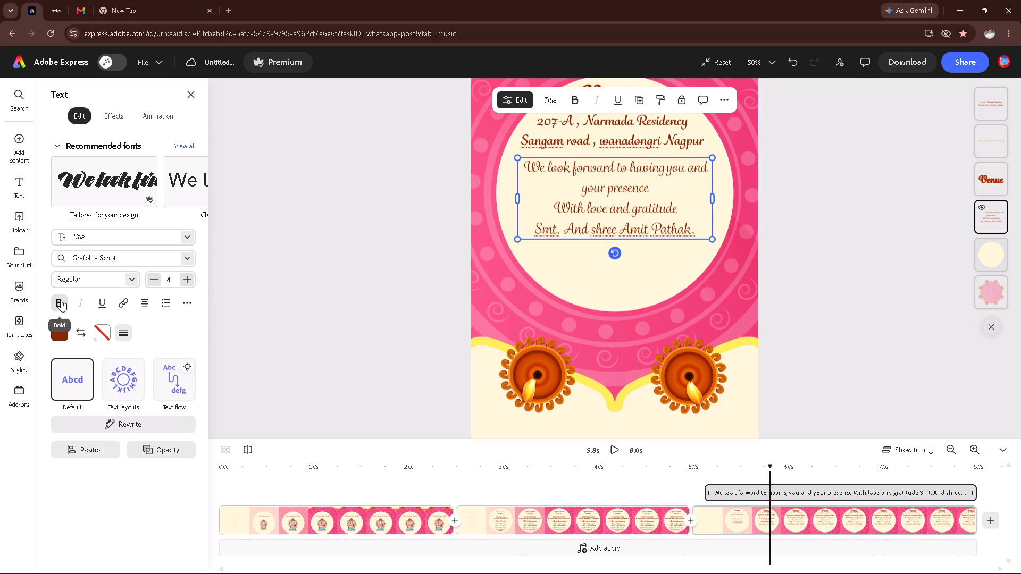
{"action": "scroll", "coordinate": [348, 291], "scroll_direction": "up", "scroll_amount": 4}
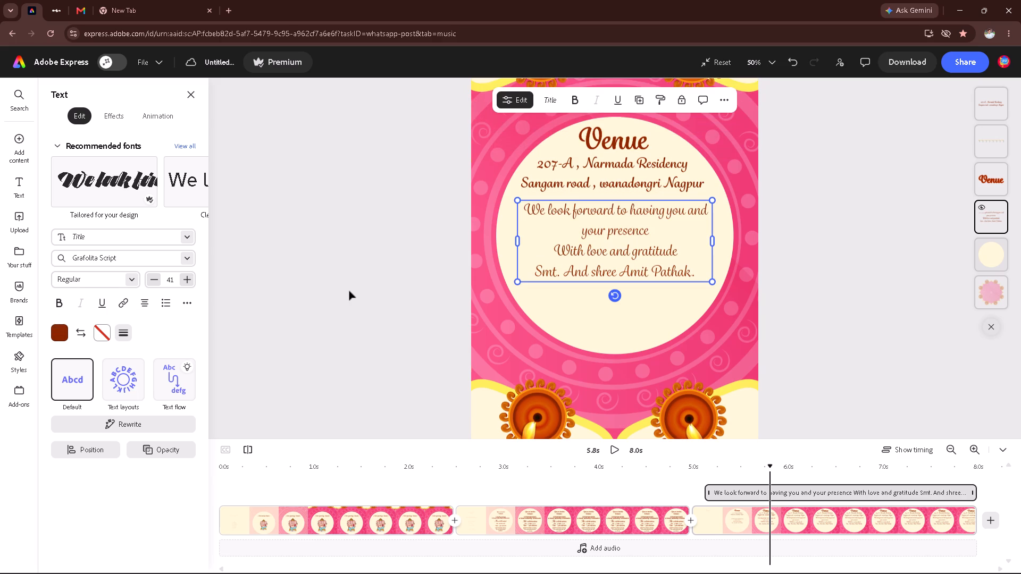
{"action": "scroll", "coordinate": [349, 291], "scroll_direction": "up", "scroll_amount": 2}
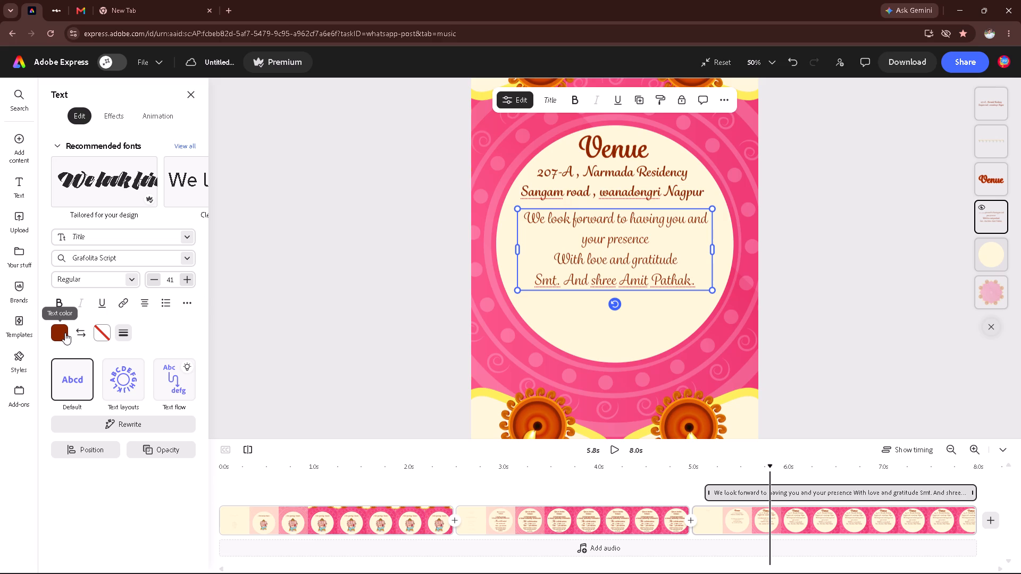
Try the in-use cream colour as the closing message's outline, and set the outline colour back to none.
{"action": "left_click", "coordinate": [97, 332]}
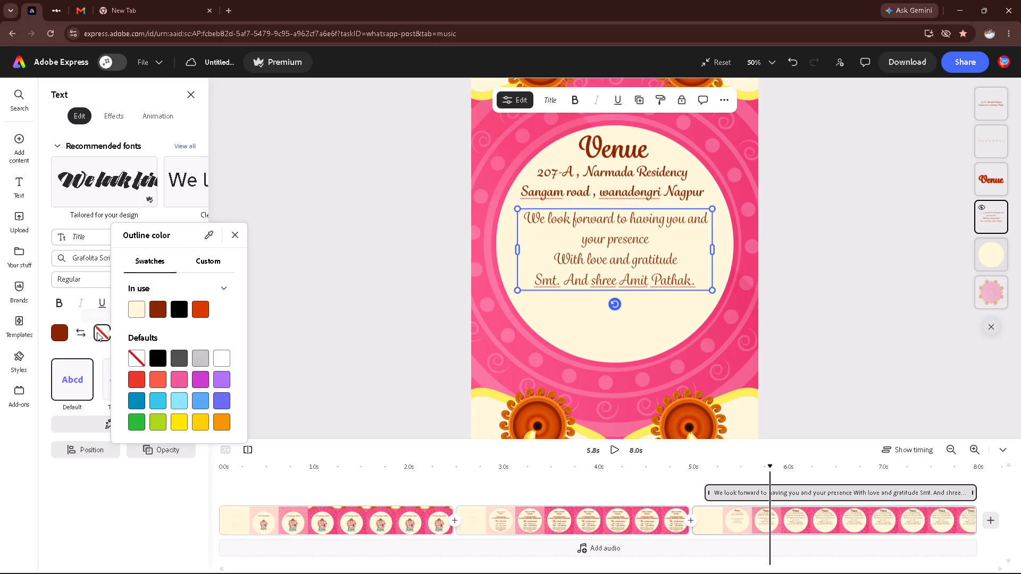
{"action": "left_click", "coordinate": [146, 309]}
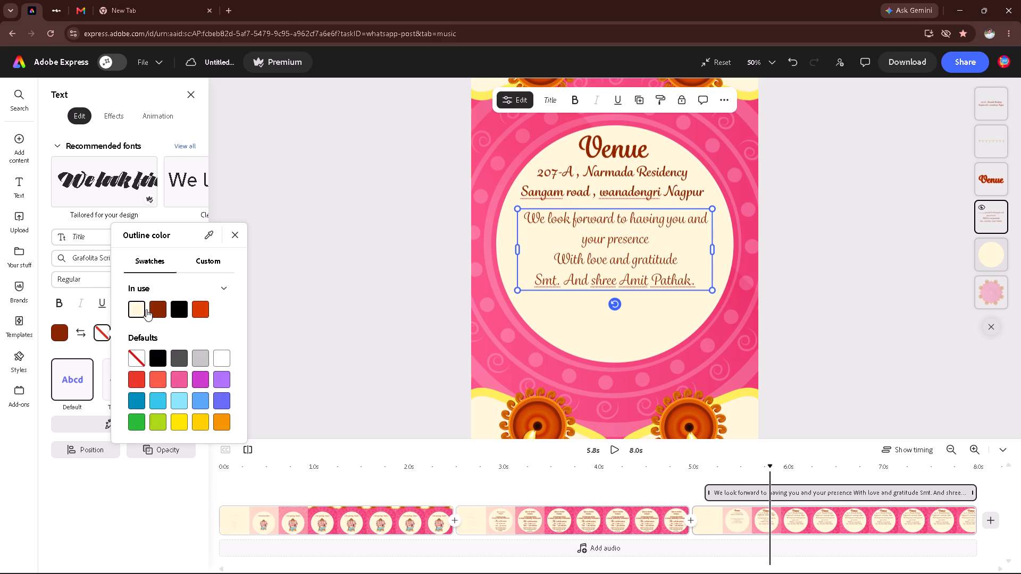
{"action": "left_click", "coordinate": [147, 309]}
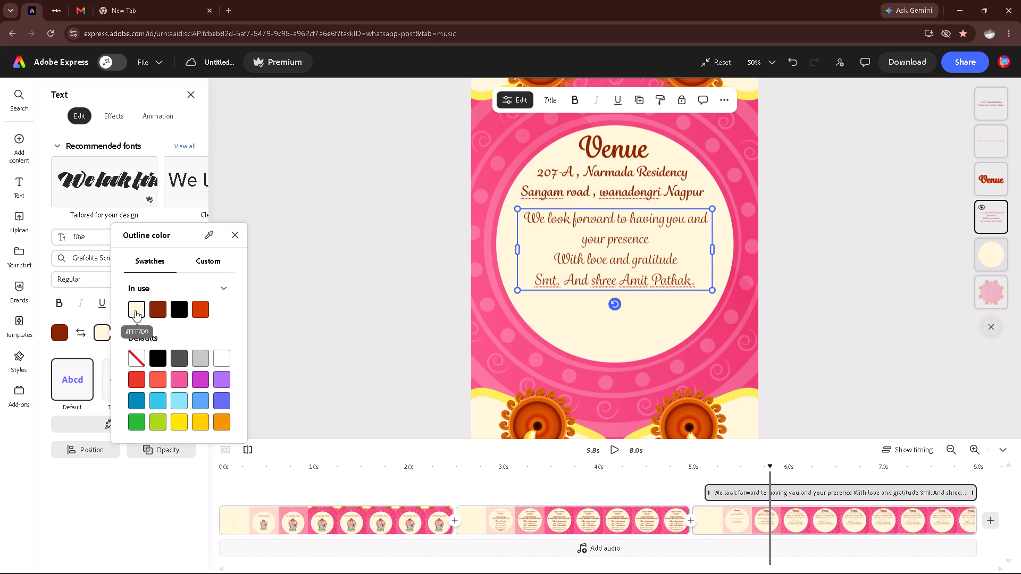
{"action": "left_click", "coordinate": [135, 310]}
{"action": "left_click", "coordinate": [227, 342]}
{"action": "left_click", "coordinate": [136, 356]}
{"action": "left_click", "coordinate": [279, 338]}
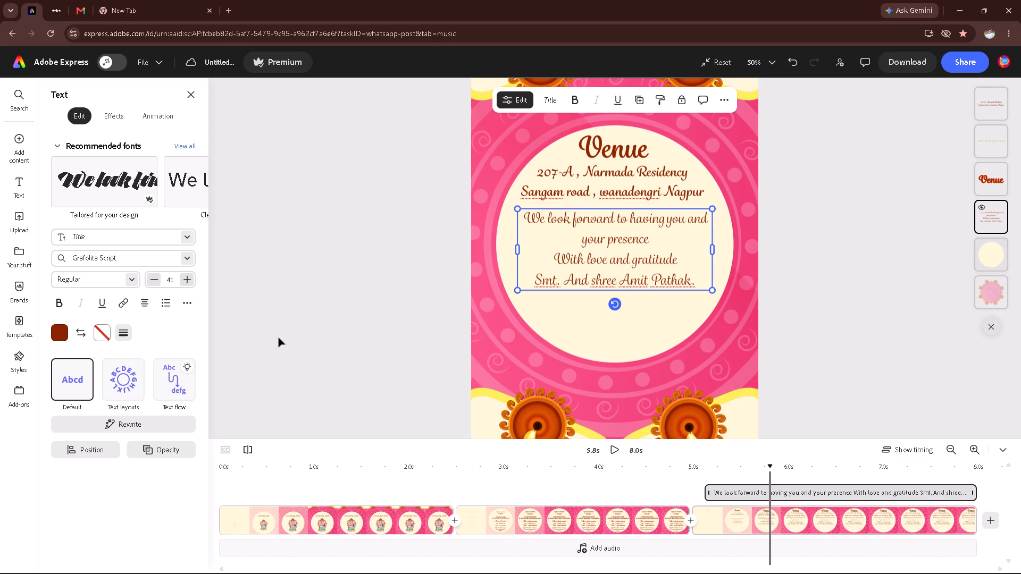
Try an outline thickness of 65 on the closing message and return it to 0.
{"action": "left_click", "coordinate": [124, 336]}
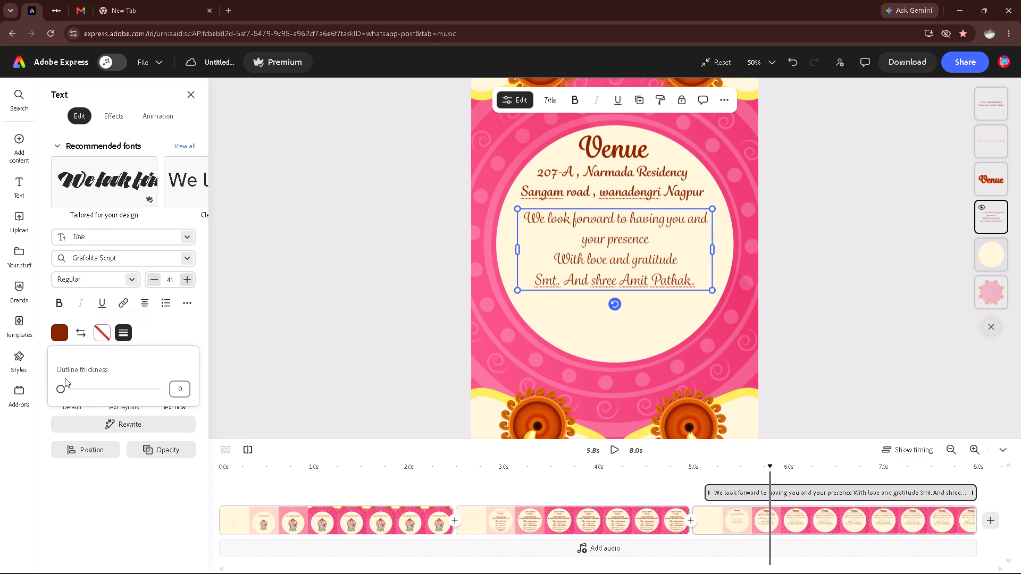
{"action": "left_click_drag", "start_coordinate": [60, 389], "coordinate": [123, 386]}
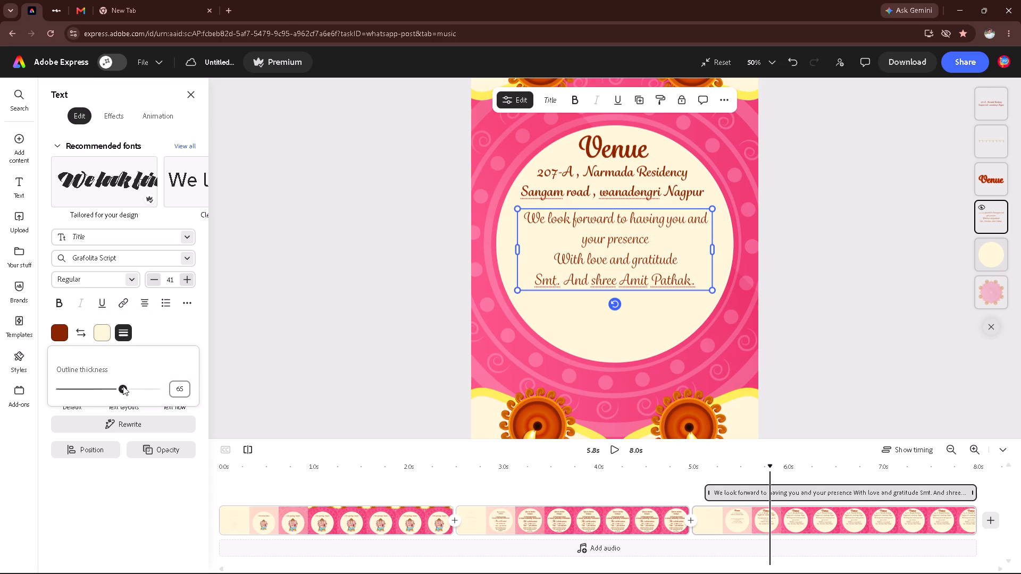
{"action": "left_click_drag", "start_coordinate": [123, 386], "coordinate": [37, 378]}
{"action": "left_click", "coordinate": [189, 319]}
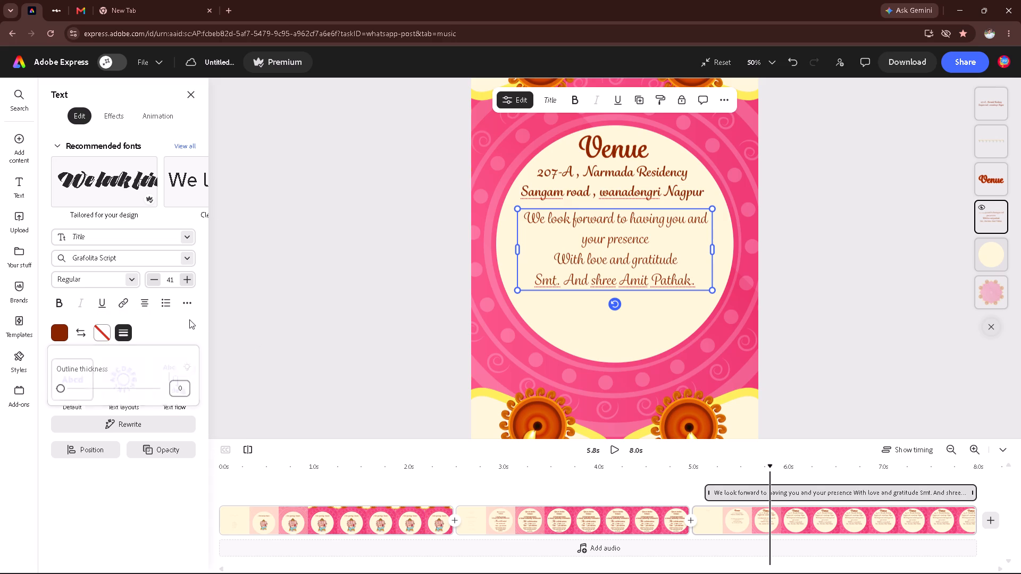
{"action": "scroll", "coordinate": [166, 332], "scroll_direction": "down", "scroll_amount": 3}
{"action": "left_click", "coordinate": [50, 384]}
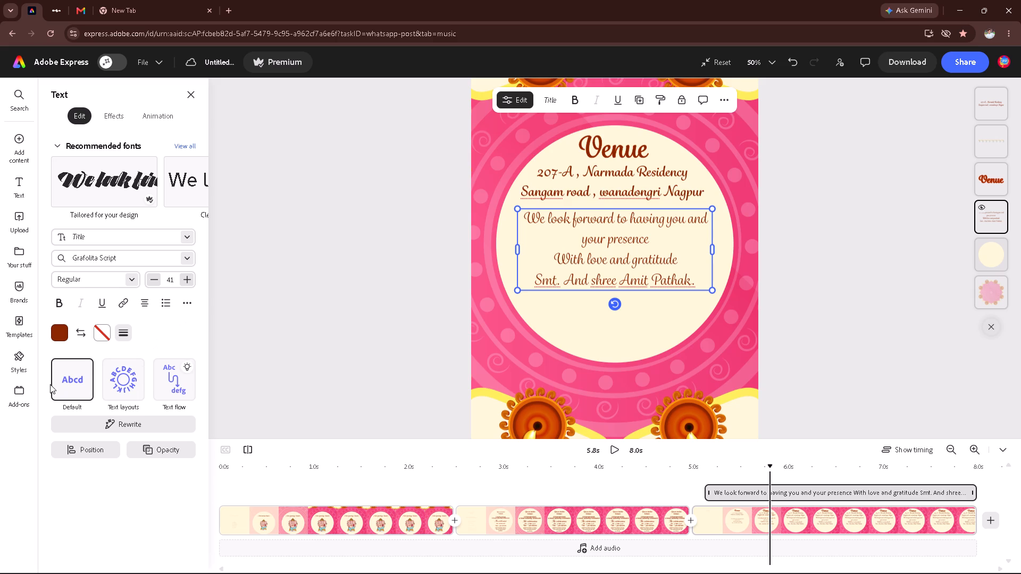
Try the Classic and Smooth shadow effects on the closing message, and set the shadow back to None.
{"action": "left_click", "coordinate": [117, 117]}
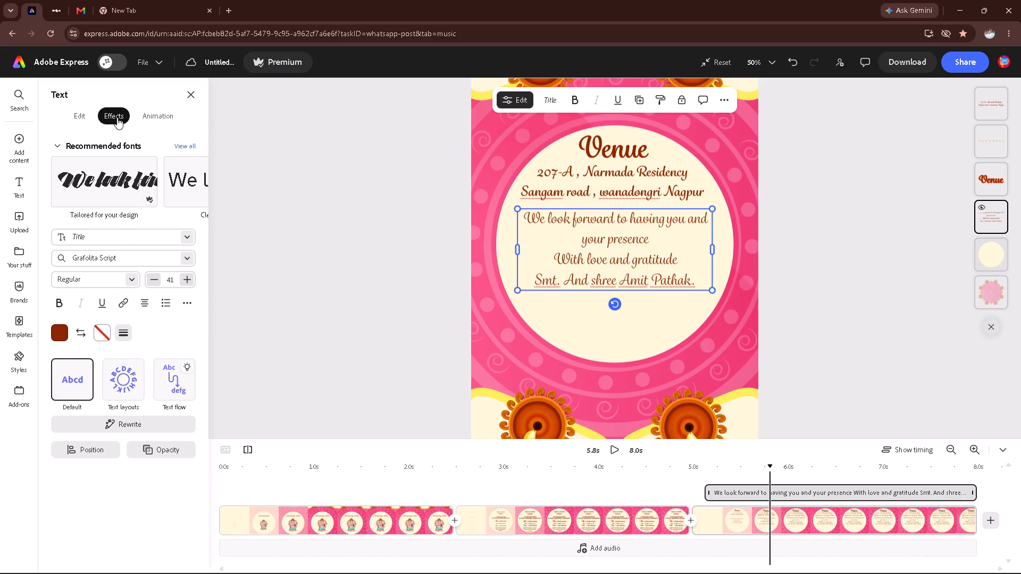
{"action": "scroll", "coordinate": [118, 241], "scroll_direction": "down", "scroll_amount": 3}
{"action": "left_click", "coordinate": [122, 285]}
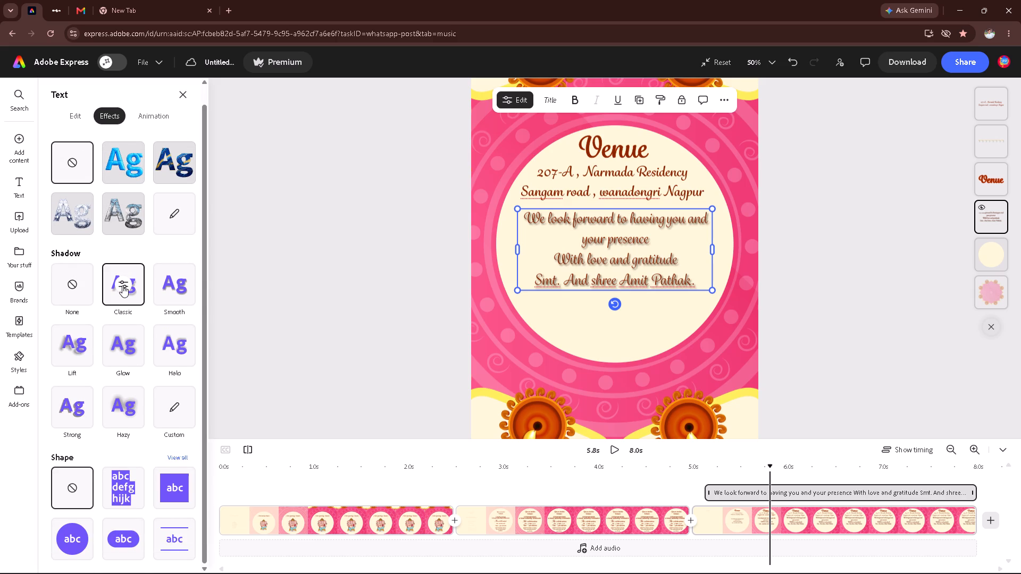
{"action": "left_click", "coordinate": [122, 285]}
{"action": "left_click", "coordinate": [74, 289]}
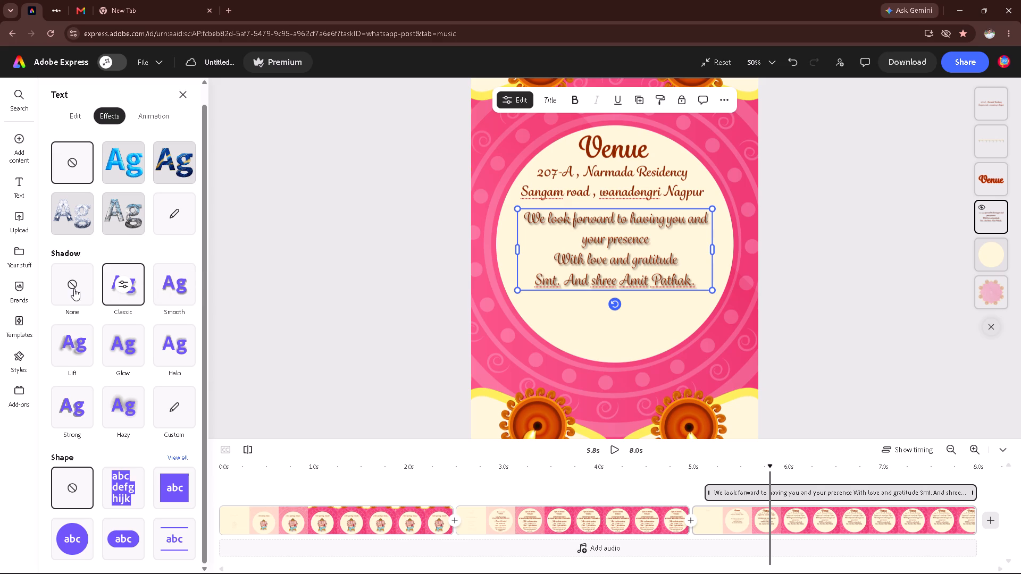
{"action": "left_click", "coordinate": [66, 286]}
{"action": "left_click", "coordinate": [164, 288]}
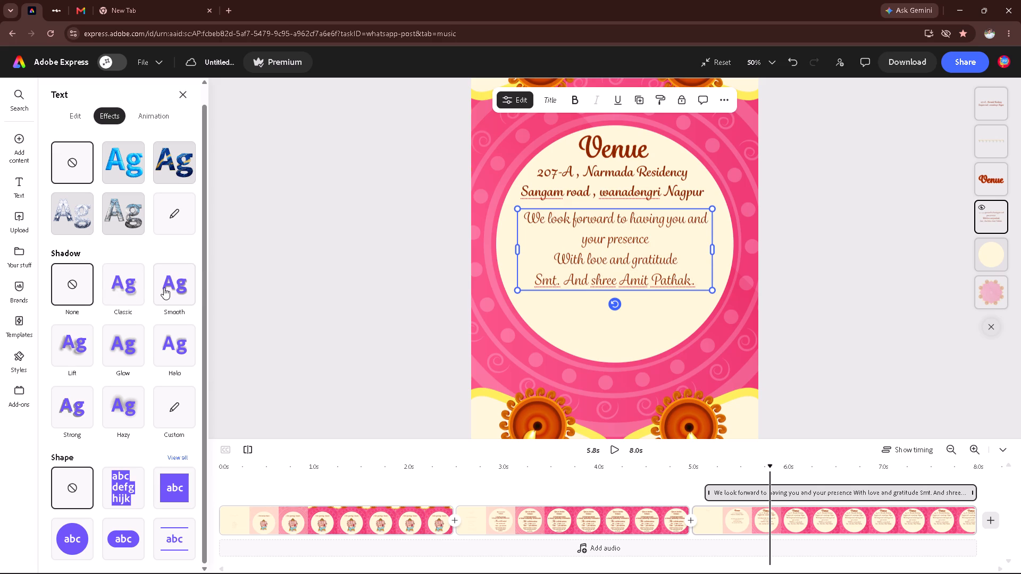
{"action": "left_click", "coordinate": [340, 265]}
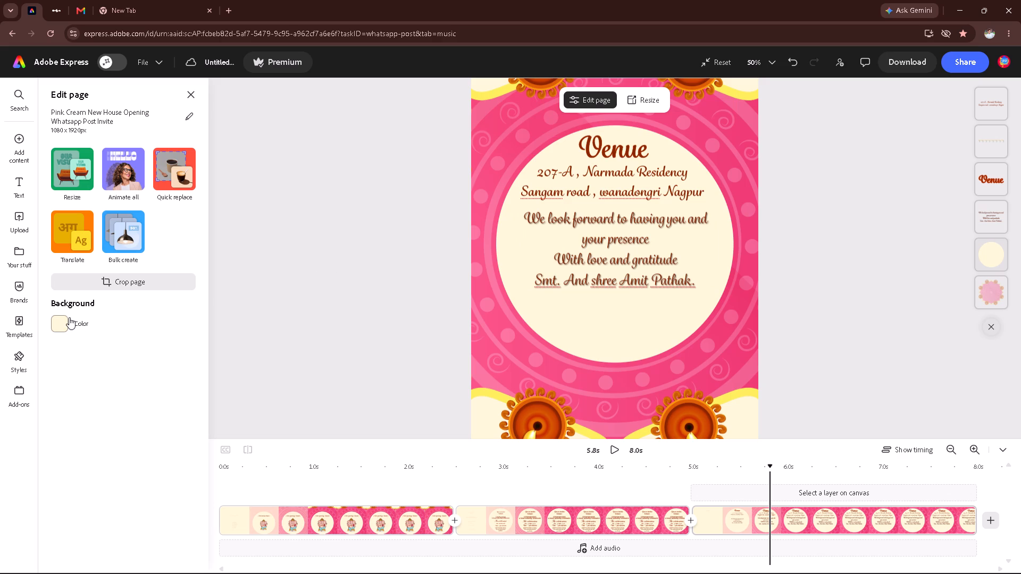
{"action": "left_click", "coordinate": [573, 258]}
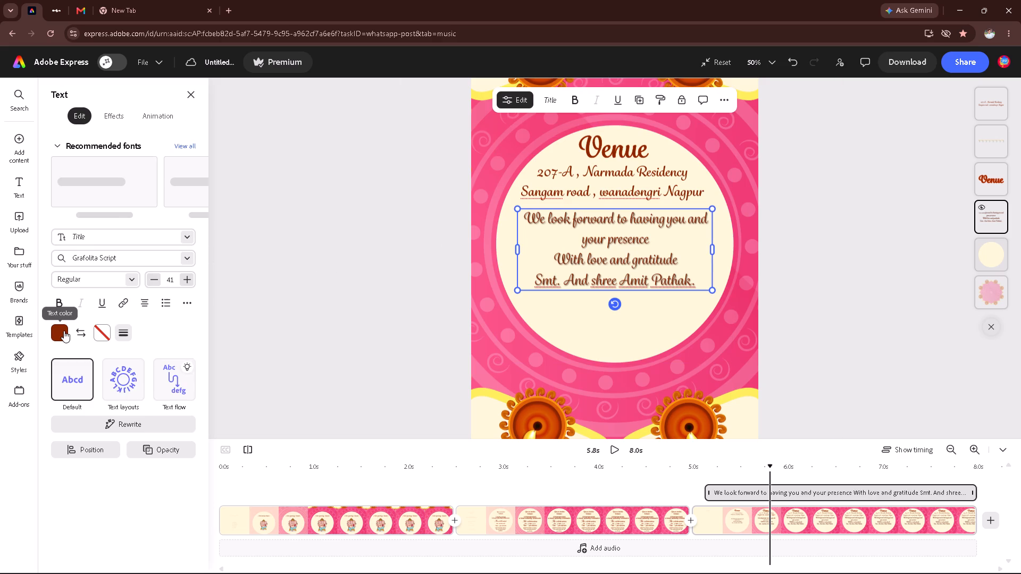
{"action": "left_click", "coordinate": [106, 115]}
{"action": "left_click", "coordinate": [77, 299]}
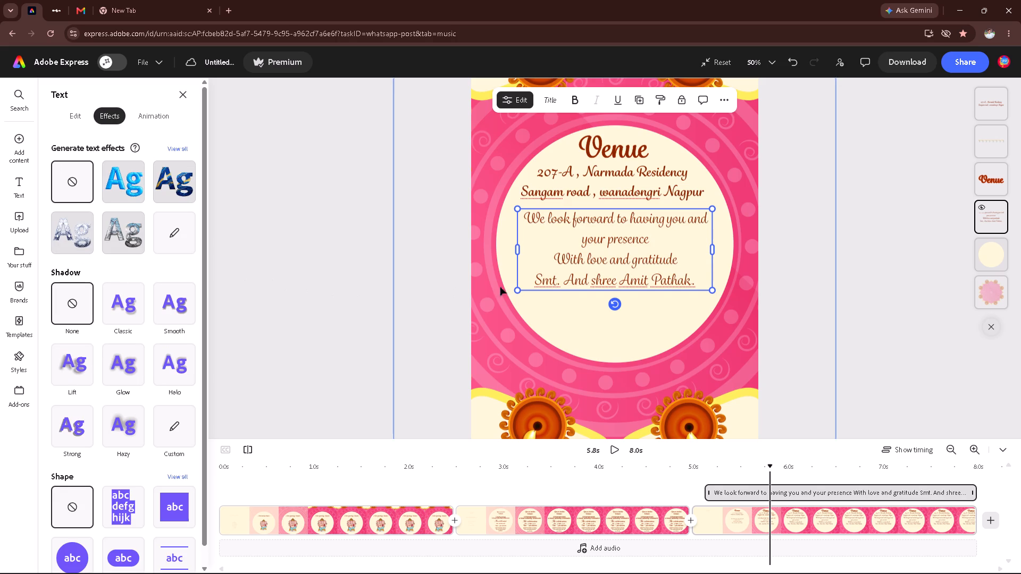
Move the closing message text box slightly down, leaving a bit more space beneath the venue address.
{"action": "key", "text": "Down"}
{"action": "key", "text": "Down"}
{"action": "key", "text": "Down"}
{"action": "key", "text": "Down"}
{"action": "key", "text": "Down"}
{"action": "key", "text": "Down"}
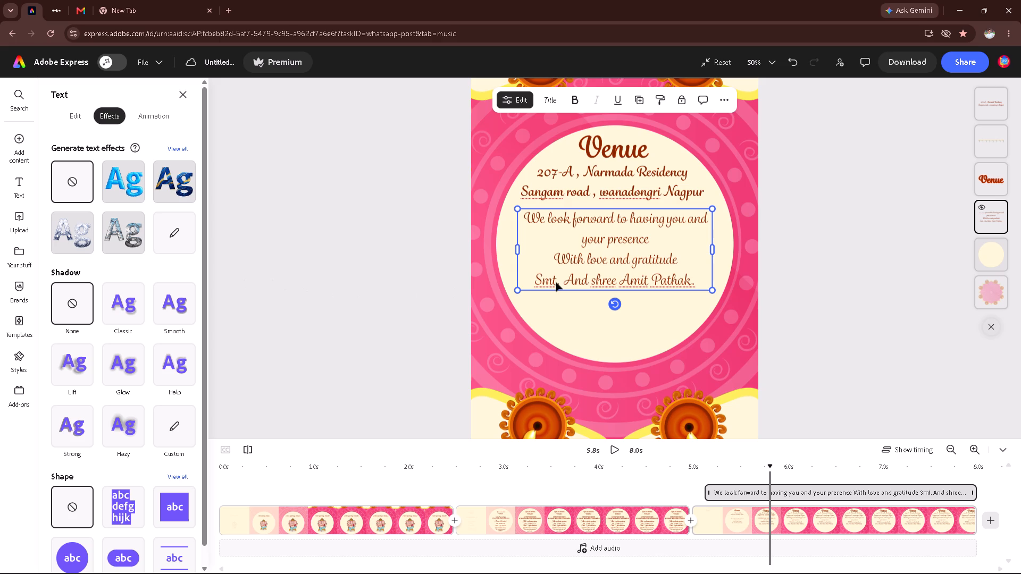
{"action": "left_click_drag", "start_coordinate": [618, 264], "coordinate": [617, 269]}
Move the two-line venue address slightly down, away from the Venue heading.
{"action": "left_click_drag", "start_coordinate": [623, 181], "coordinate": [623, 186]}
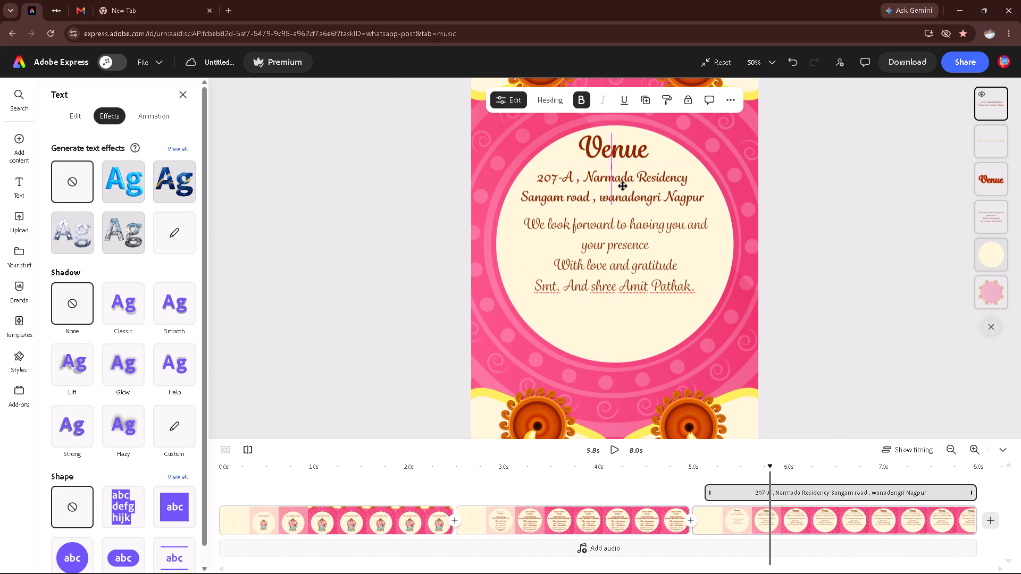
Finish placing the two-line venue address beneath the Venue heading.
{"action": "left_click_drag", "start_coordinate": [623, 186], "coordinate": [623, 185]}
{"action": "left_click", "coordinate": [601, 327]}
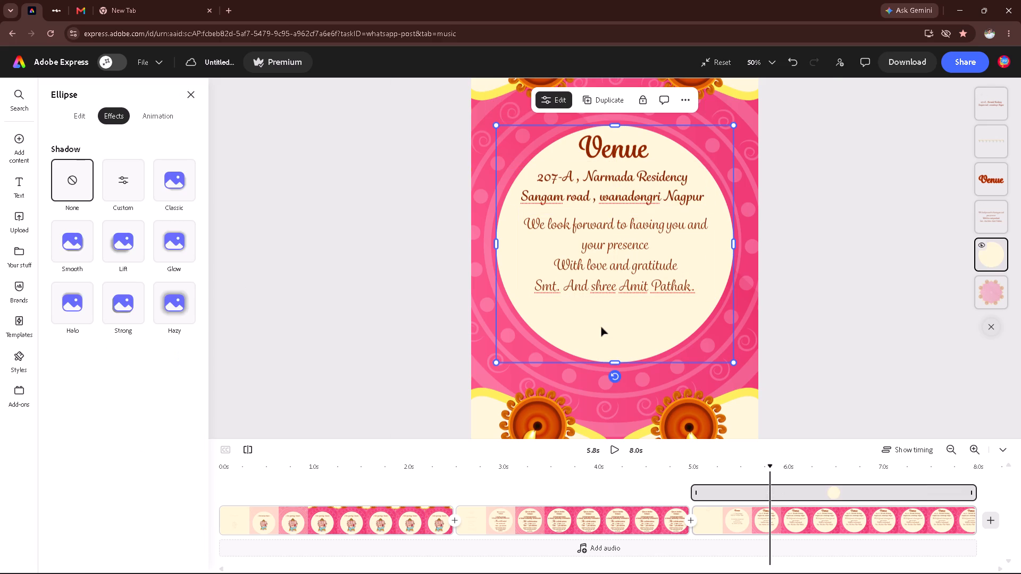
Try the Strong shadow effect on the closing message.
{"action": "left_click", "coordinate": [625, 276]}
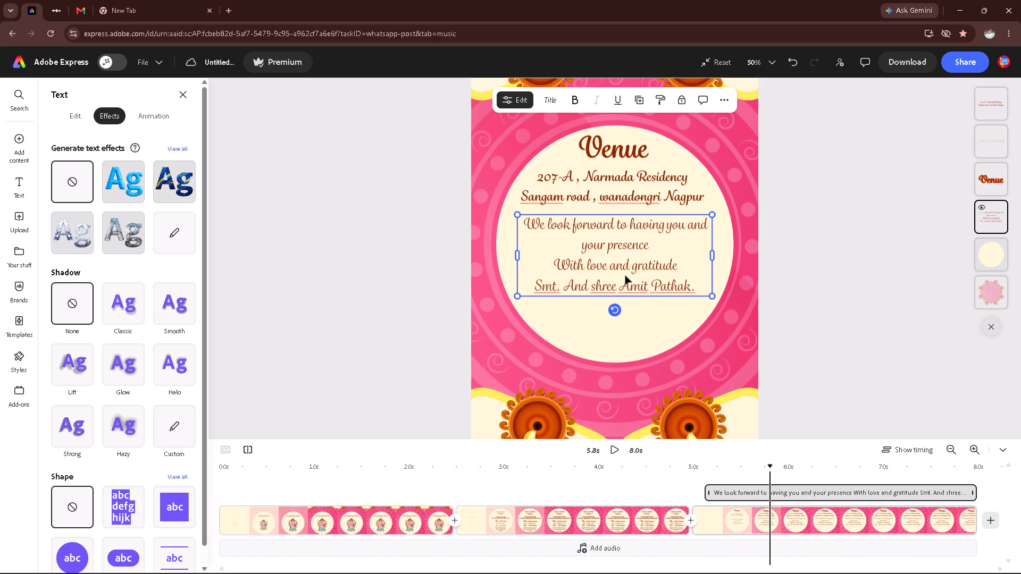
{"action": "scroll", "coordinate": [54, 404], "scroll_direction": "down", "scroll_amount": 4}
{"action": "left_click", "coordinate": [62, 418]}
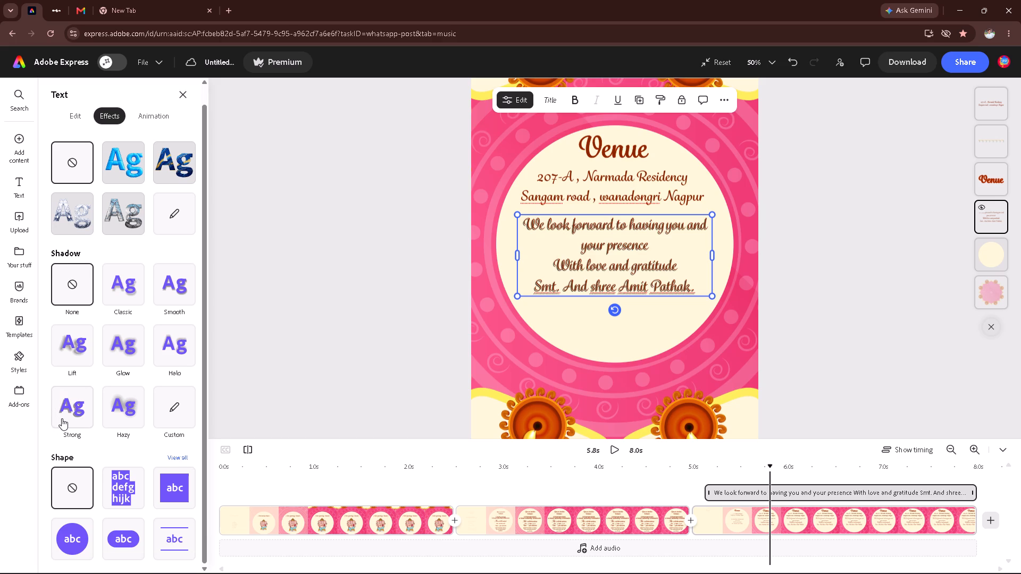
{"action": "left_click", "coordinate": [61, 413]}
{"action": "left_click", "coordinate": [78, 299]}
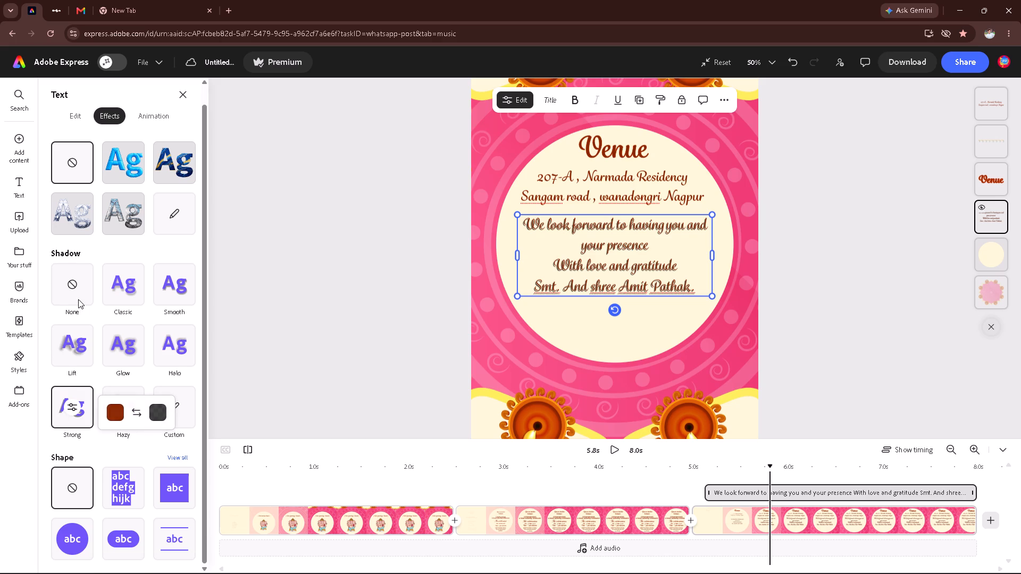
Add the rounded pill background shape in yellow behind the closing message and hosts' names.
{"action": "scroll", "coordinate": [97, 424], "scroll_direction": "down", "scroll_amount": 4}
{"action": "left_click", "coordinate": [114, 541]}
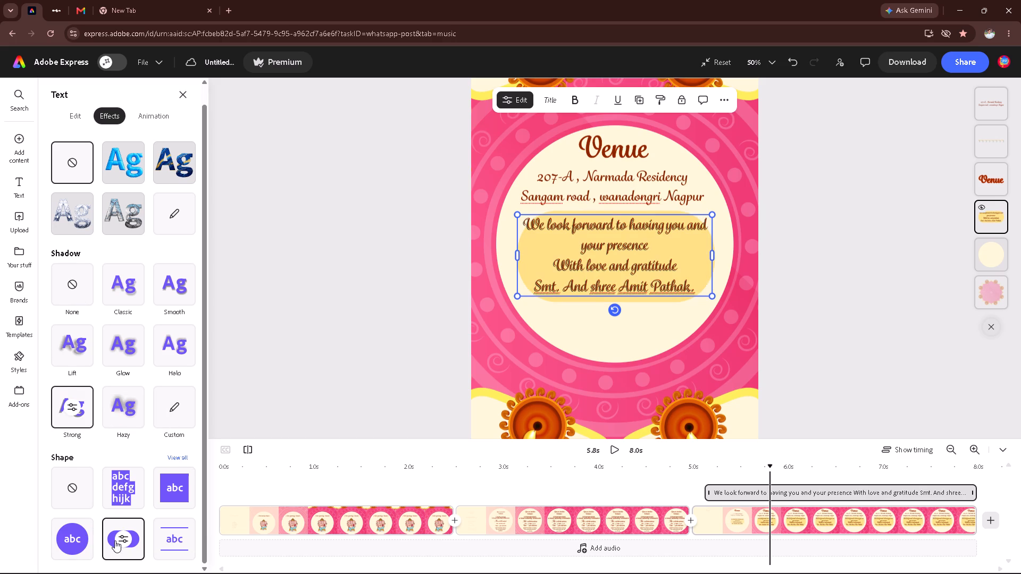
{"action": "left_click", "coordinate": [848, 360]}
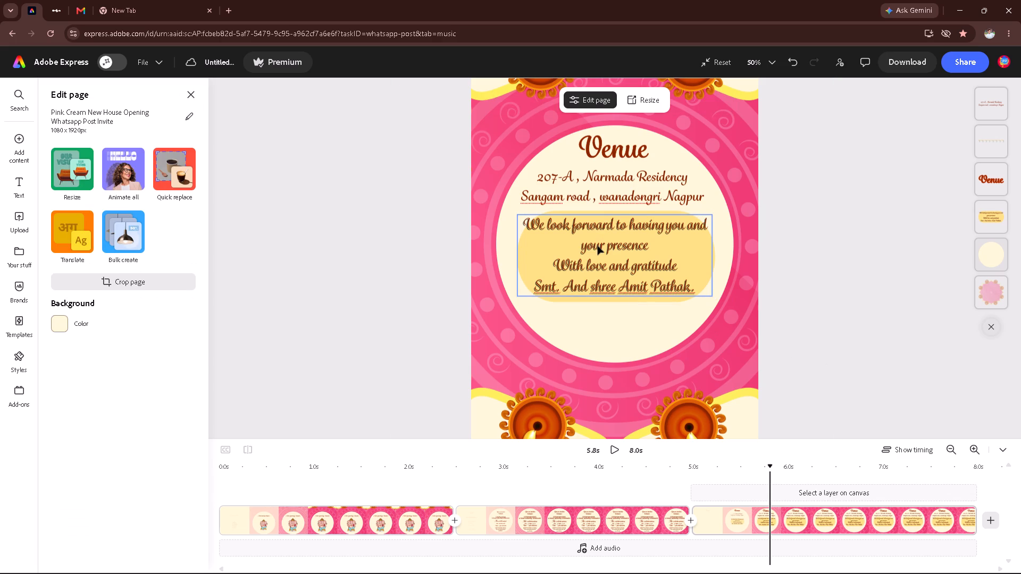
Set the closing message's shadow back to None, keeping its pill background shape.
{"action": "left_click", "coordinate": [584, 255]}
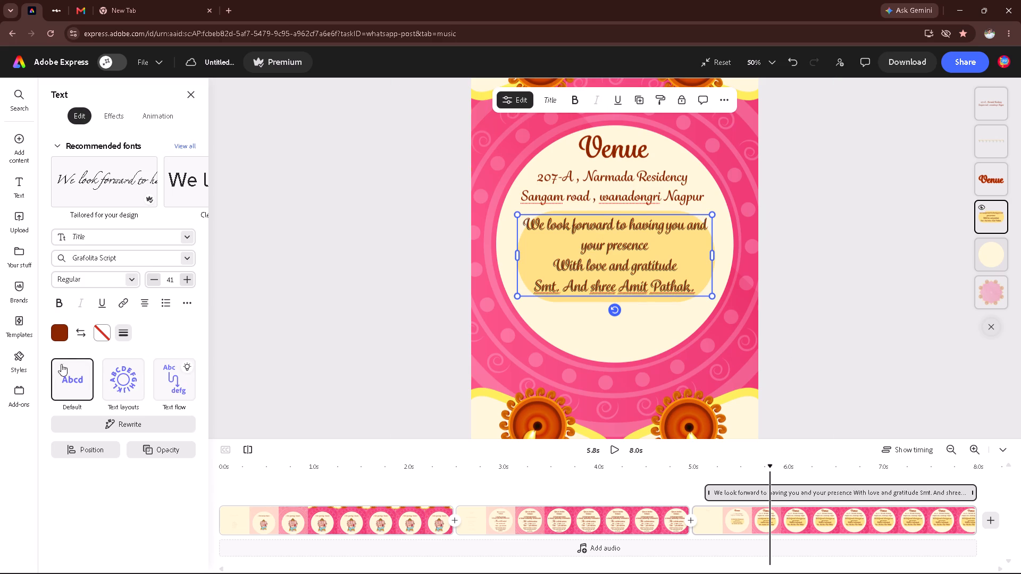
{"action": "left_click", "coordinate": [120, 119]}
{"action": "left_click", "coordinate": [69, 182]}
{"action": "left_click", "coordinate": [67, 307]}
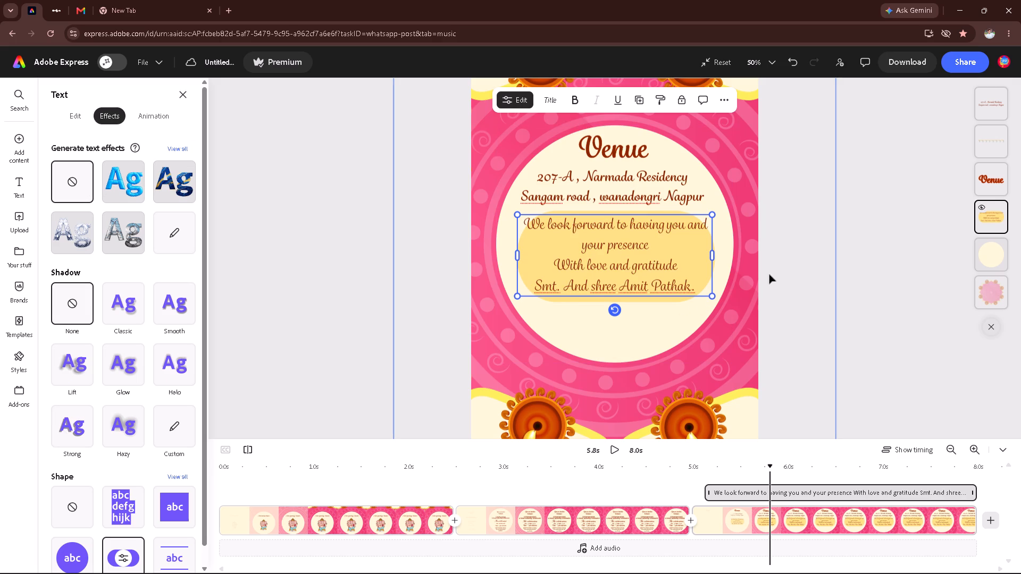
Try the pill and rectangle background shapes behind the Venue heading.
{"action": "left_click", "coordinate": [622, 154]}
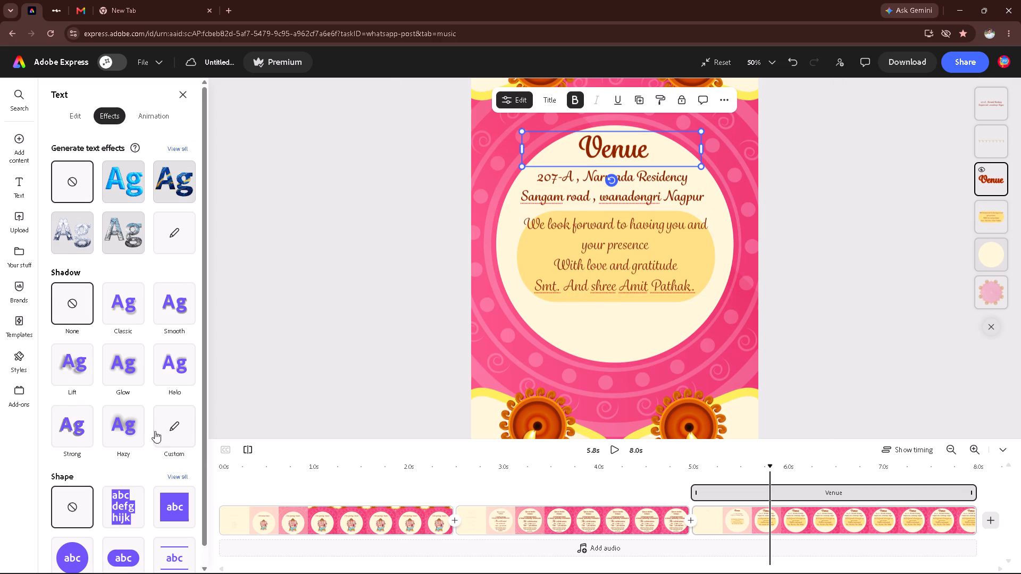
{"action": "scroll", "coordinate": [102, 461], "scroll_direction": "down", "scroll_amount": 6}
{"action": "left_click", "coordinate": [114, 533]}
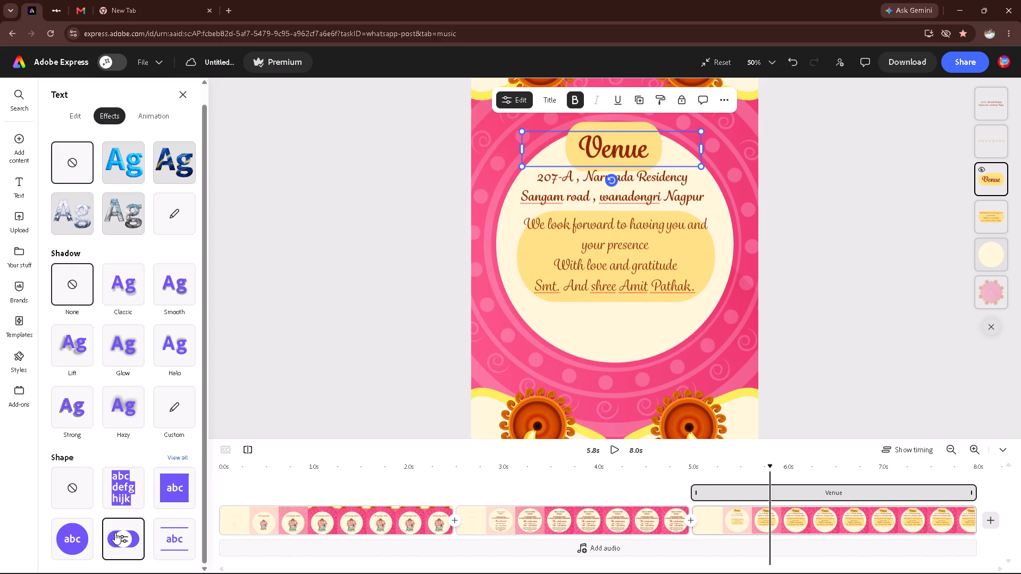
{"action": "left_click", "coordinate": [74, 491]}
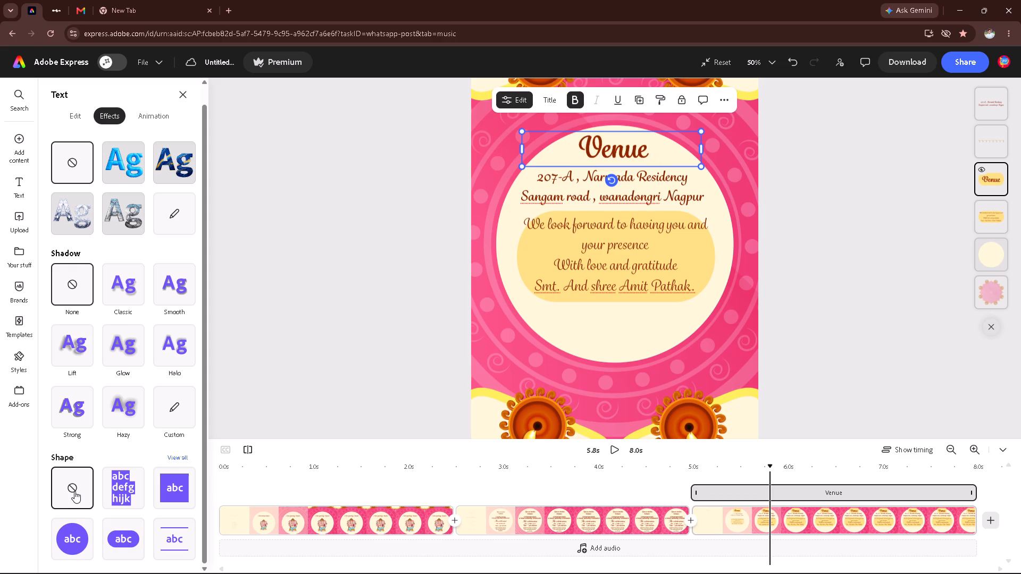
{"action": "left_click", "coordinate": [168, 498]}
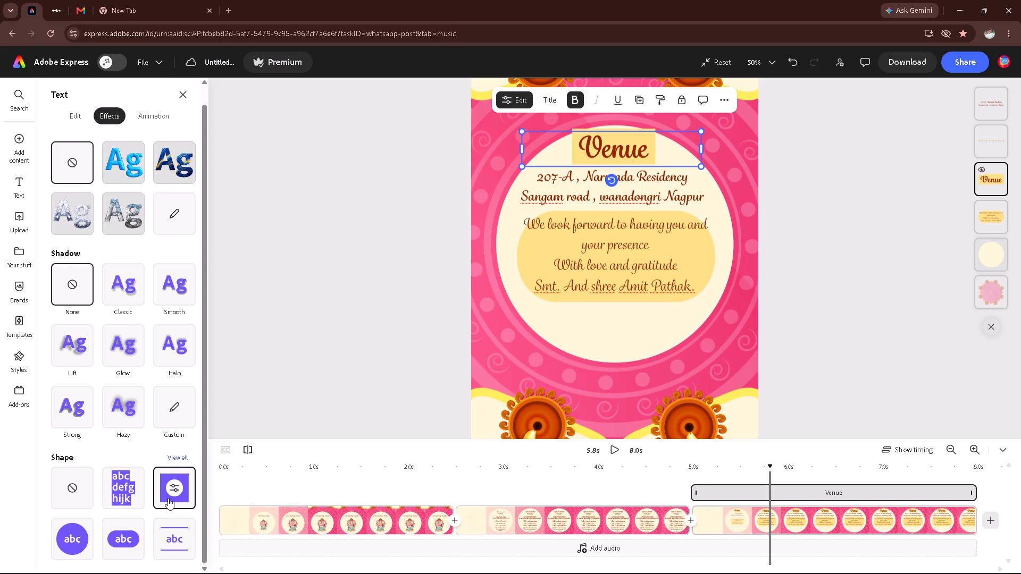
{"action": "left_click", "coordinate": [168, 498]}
Apply the circle background shape behind the Venue heading.
{"action": "left_click", "coordinate": [82, 542]}
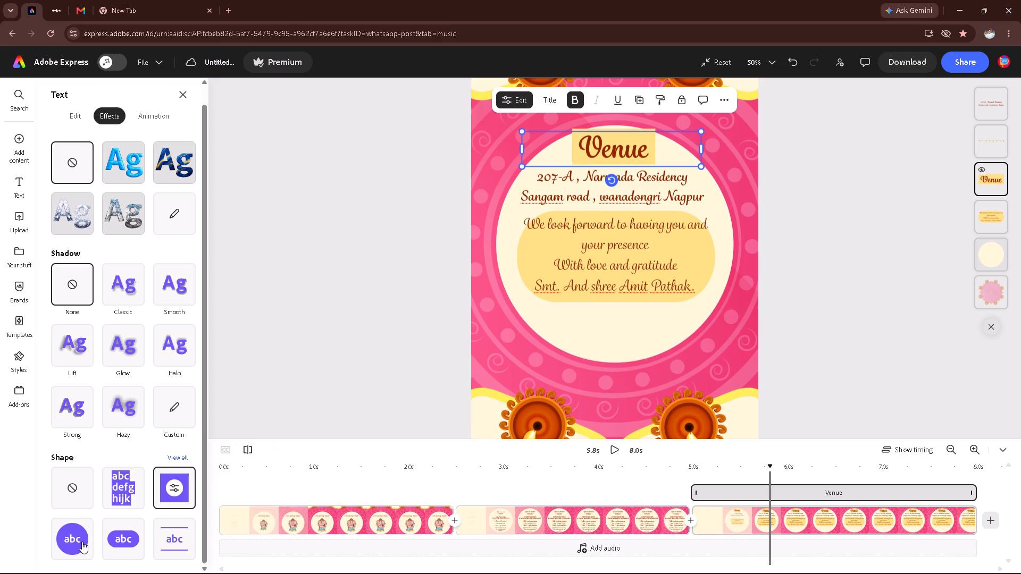
{"action": "left_click", "coordinate": [81, 541]}
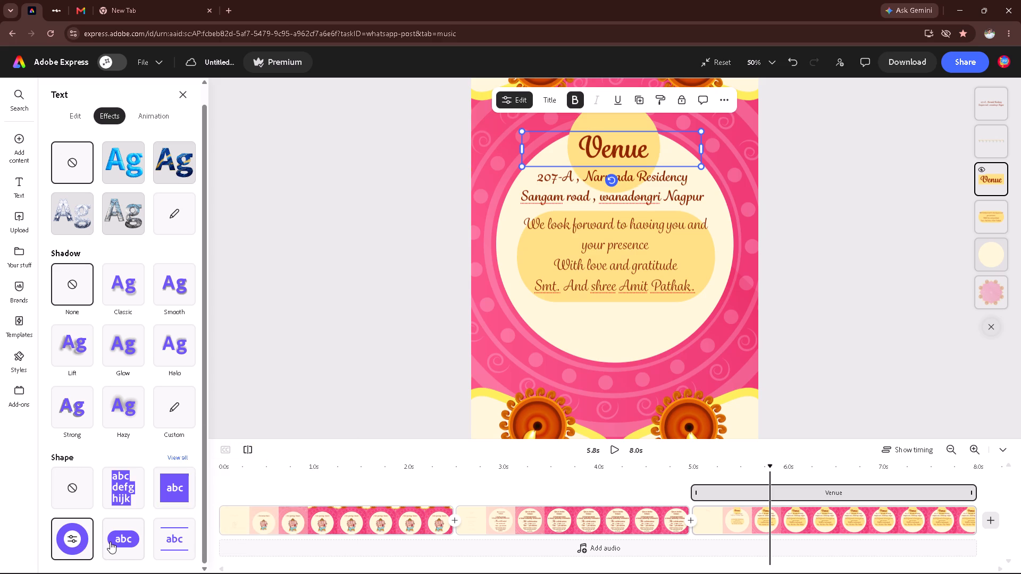
{"action": "left_click", "coordinate": [852, 372]}
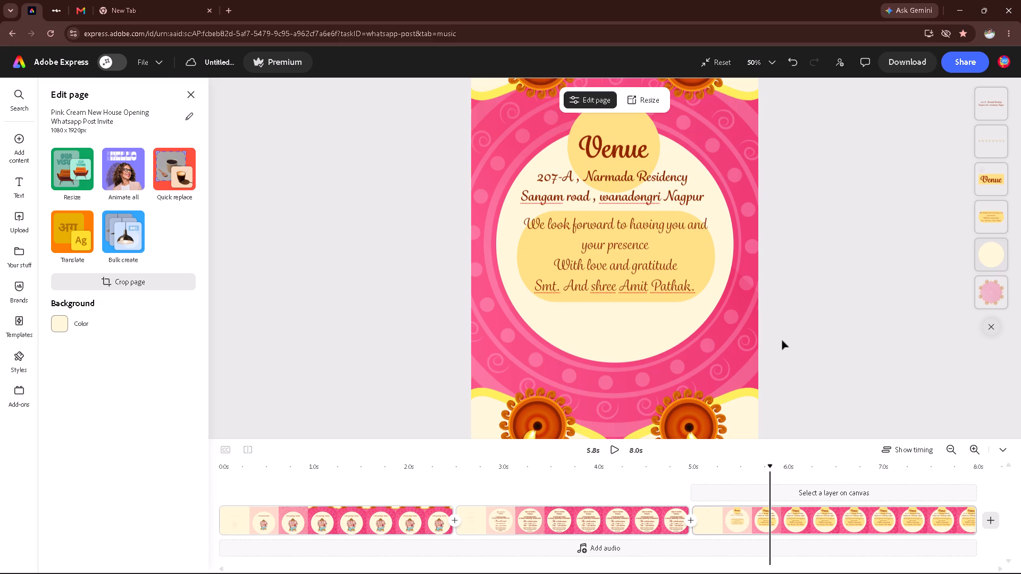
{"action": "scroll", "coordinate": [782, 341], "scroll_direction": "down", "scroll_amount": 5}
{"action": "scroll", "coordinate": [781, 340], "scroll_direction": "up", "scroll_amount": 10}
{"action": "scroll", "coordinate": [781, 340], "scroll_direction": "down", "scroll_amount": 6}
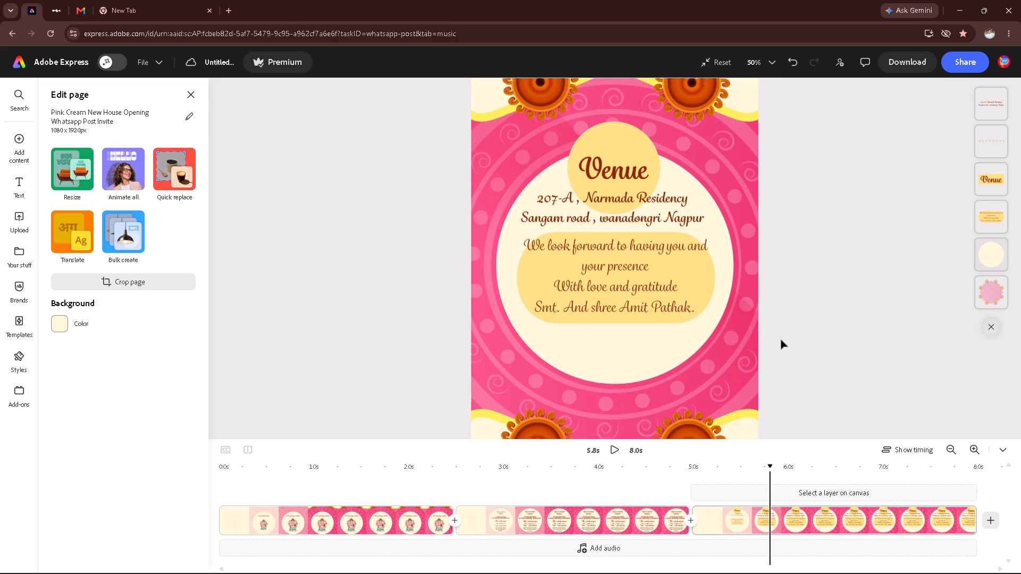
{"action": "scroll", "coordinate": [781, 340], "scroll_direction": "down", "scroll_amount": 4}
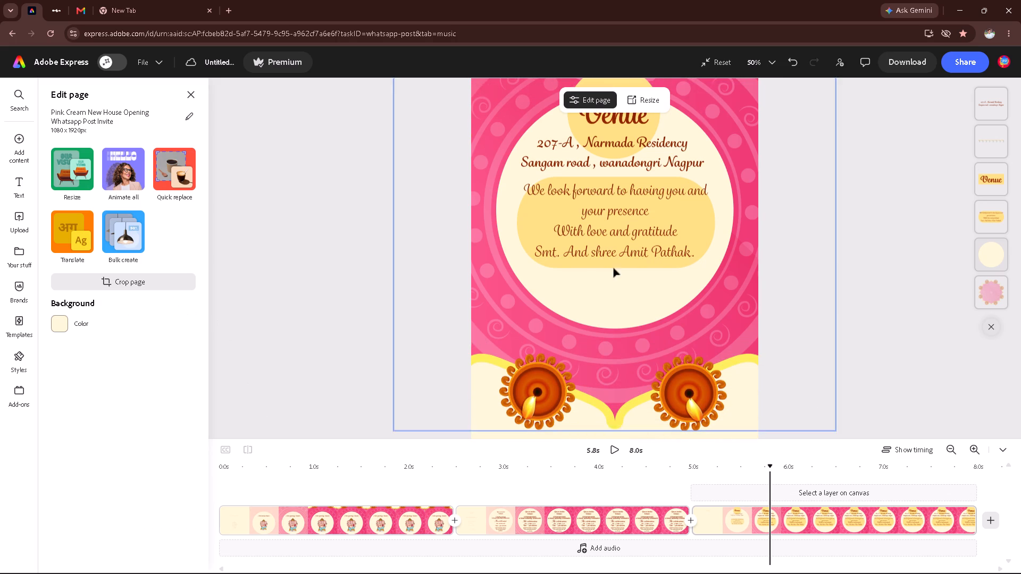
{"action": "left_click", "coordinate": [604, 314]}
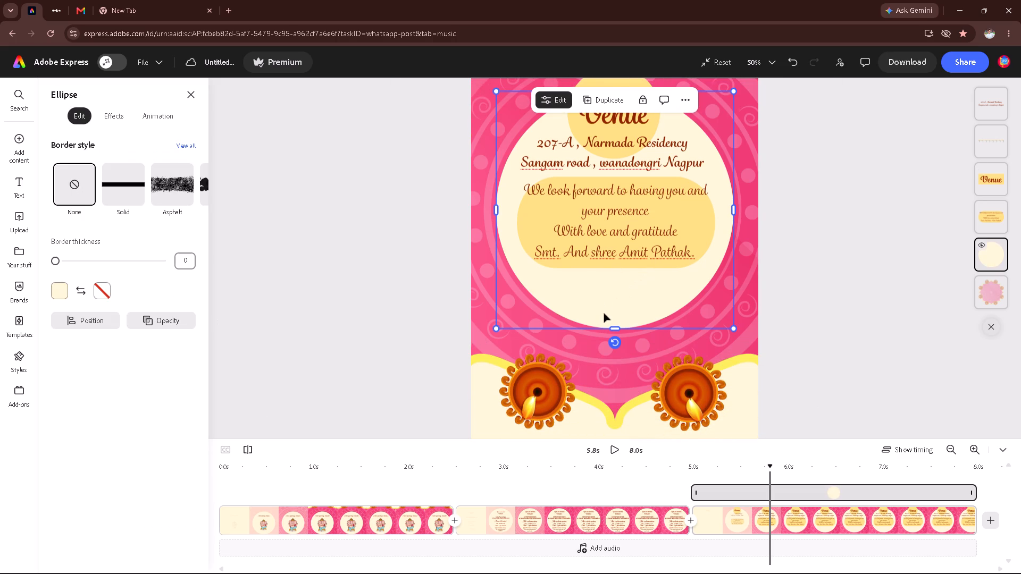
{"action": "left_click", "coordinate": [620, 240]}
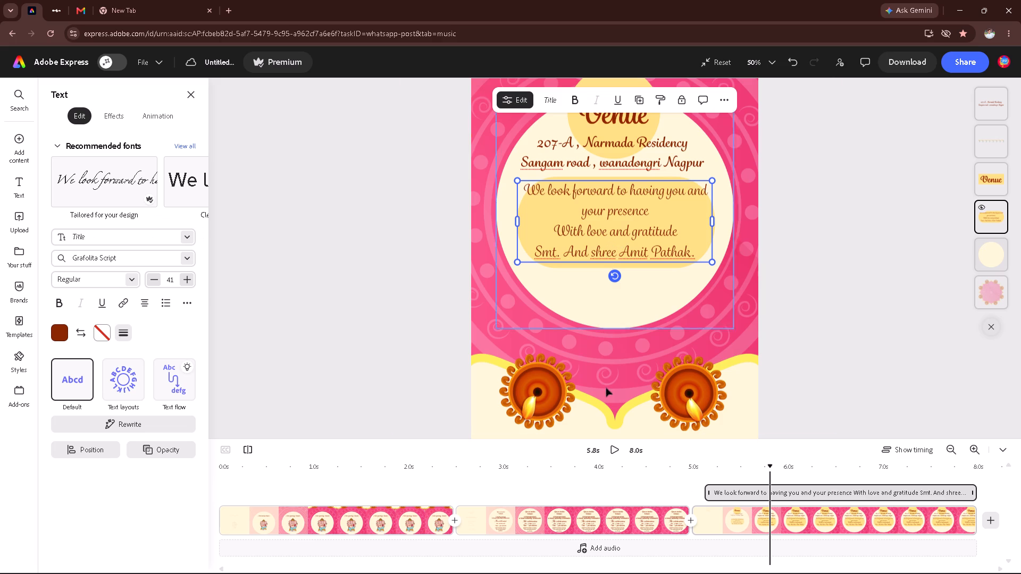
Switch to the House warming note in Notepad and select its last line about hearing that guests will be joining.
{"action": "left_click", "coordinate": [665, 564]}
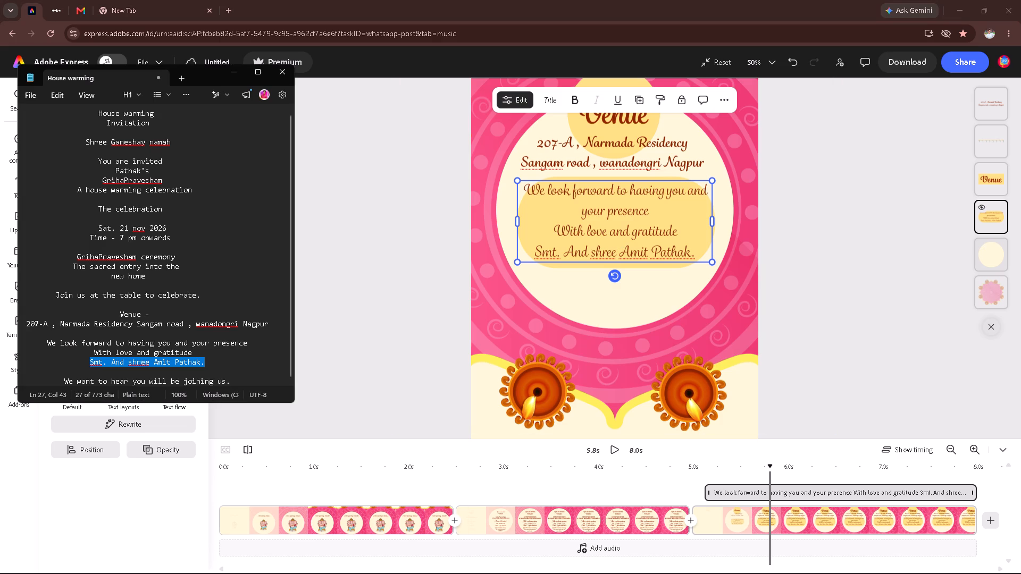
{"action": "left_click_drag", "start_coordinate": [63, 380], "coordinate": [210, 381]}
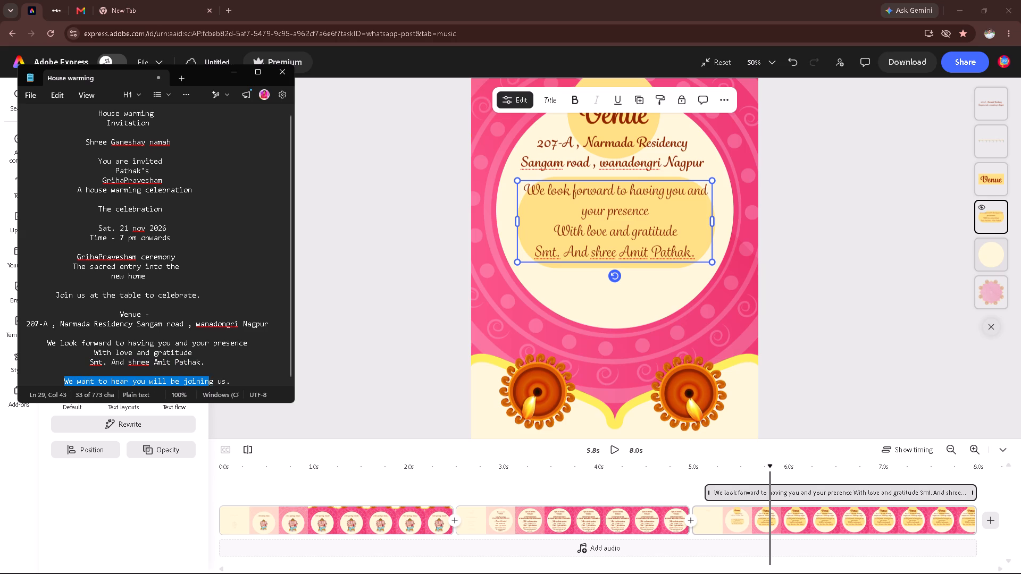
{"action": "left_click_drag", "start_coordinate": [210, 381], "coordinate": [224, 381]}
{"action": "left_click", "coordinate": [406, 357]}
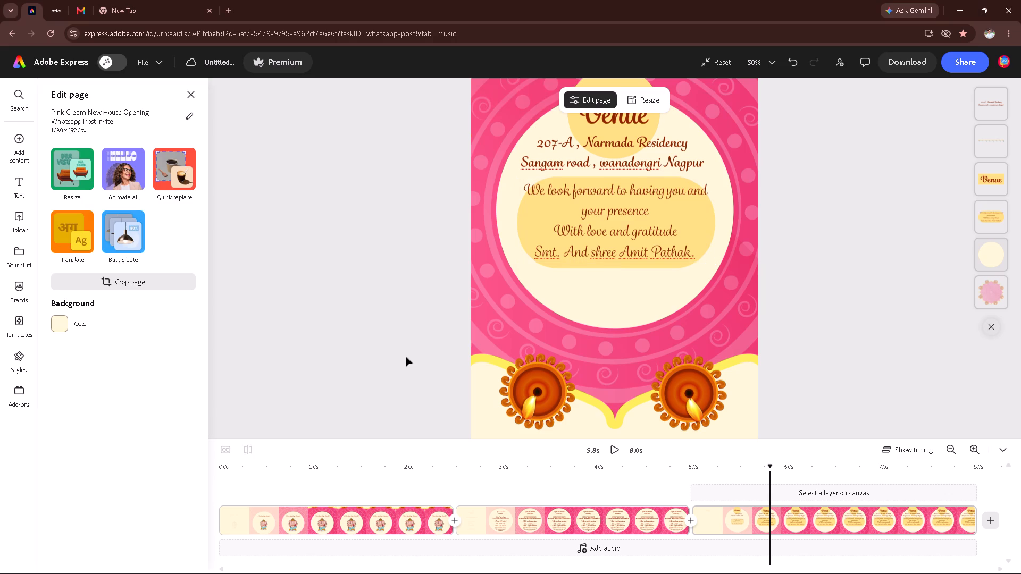
Duplicate the closing message text box and place the copy lower down, over the bottom of the cream circle.
{"action": "left_click", "coordinate": [606, 256]}
{"action": "key", "text": "ctrl+c"}
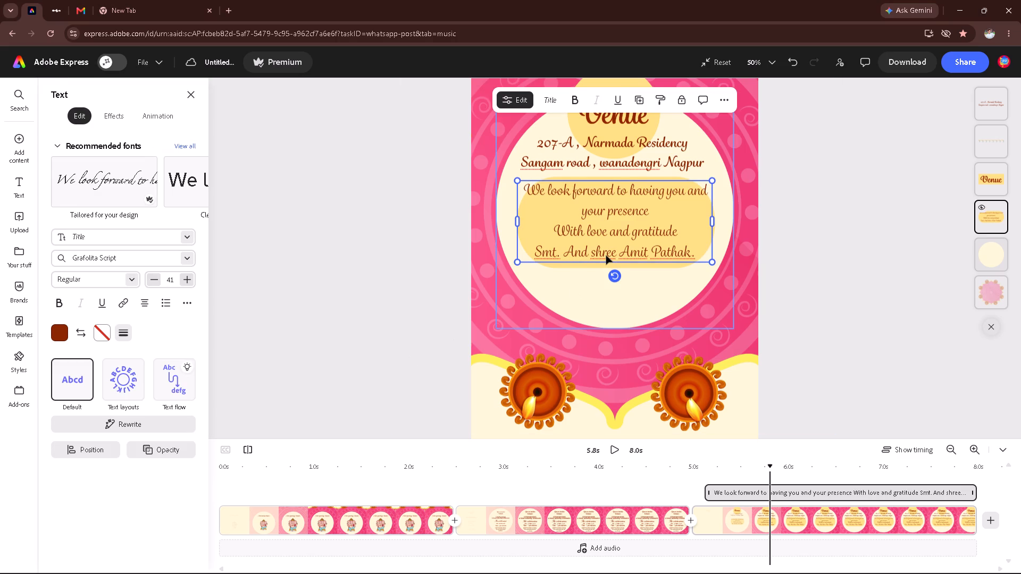
{"action": "key", "text": "ctrl+c"}
{"action": "left_click", "coordinate": [609, 313]}
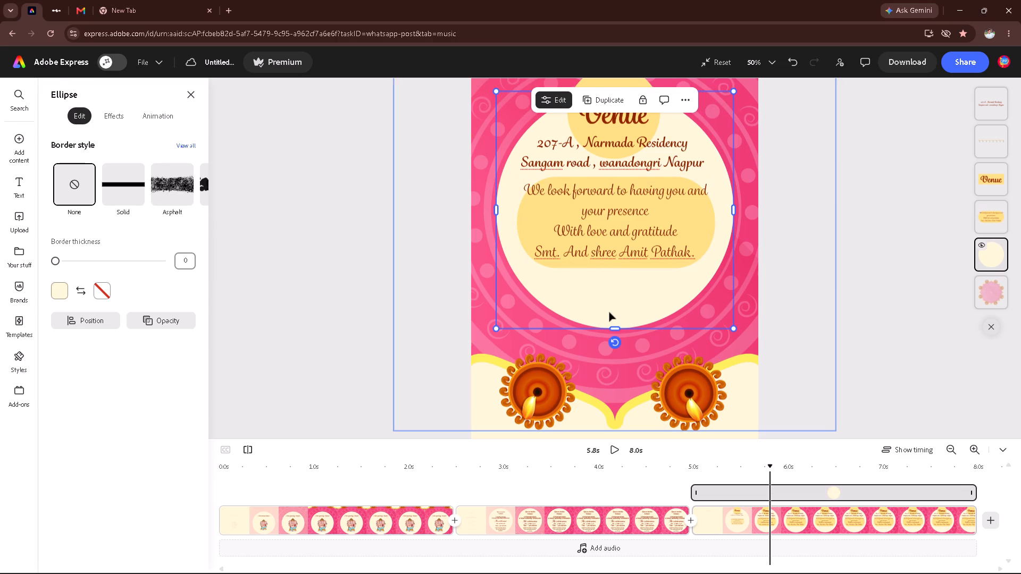
{"action": "left_click", "coordinate": [837, 300]}
{"action": "key", "text": "ctrl+v"}
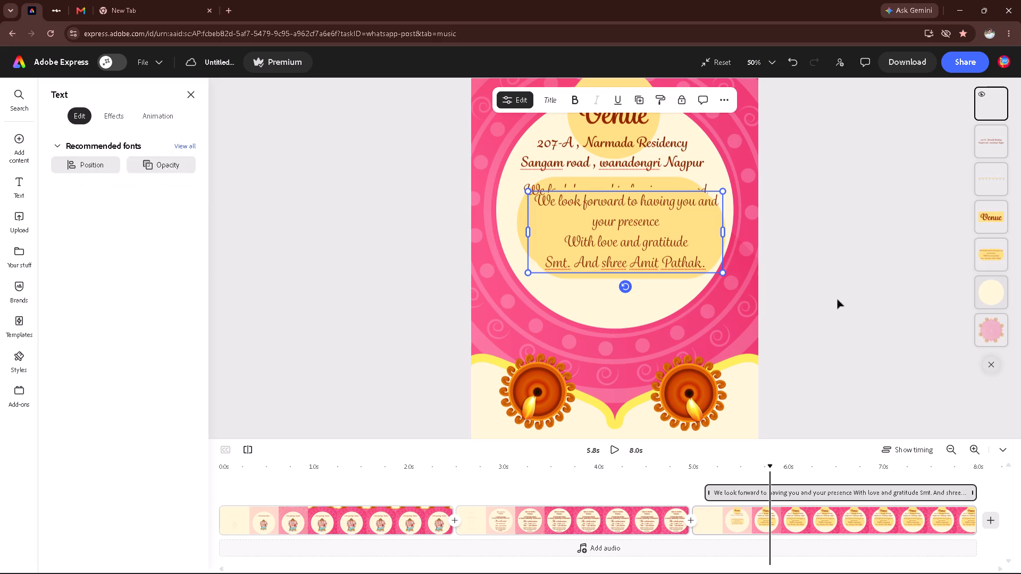
{"action": "left_click_drag", "start_coordinate": [597, 246], "coordinate": [591, 307]}
Switch to Notepad and copy the full line "We want to hear you will be joining us." for the duplicated text box.
{"action": "double_click", "coordinate": [595, 307]}
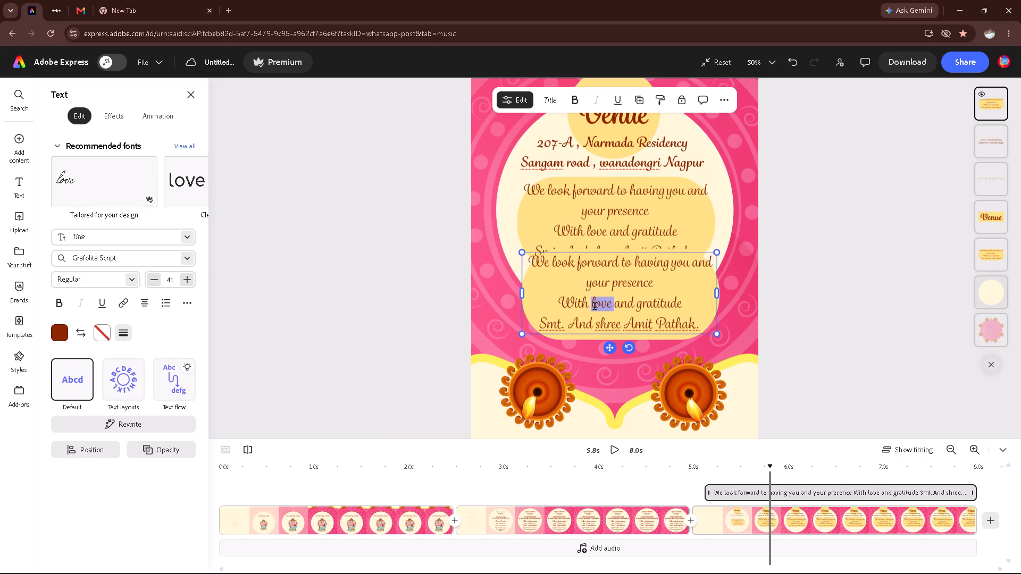
{"action": "left_click_drag", "start_coordinate": [534, 266], "coordinate": [705, 341]}
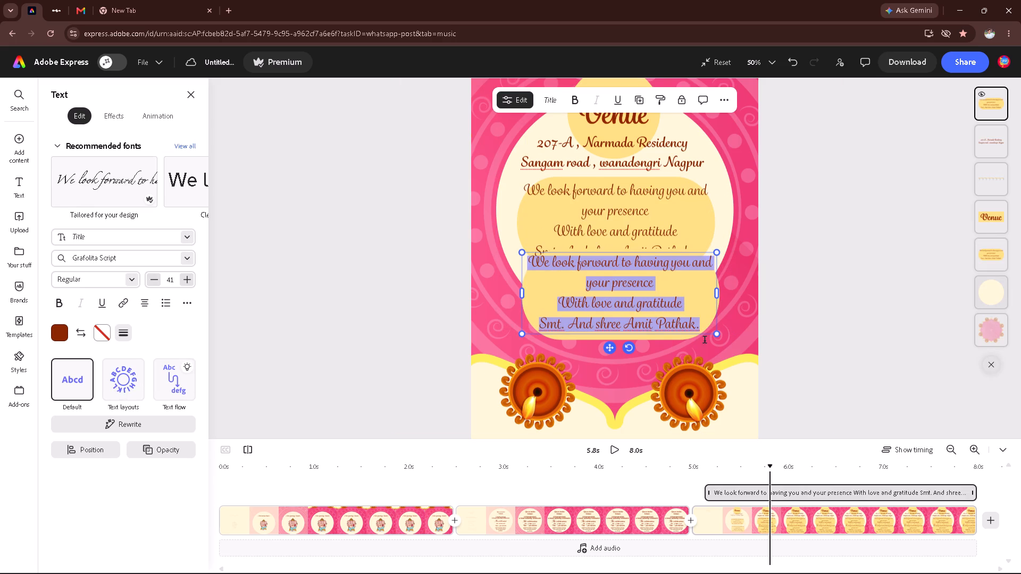
{"action": "left_click_drag", "start_coordinate": [705, 341], "coordinate": [705, 342]}
{"action": "left_click", "coordinate": [669, 560]}
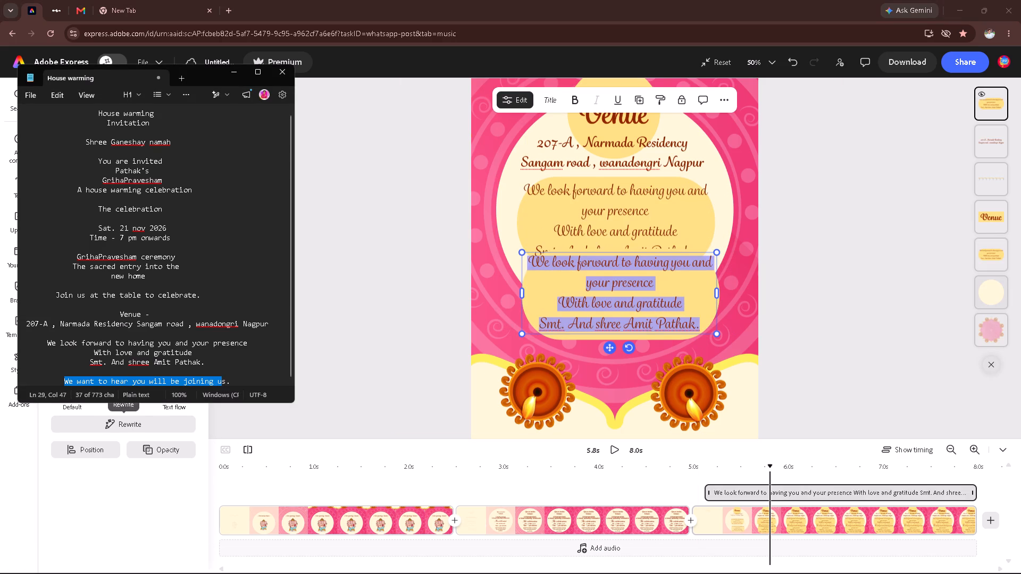
{"action": "key", "text": "ctrl+c"}
{"action": "key", "text": "ctrl+c"}
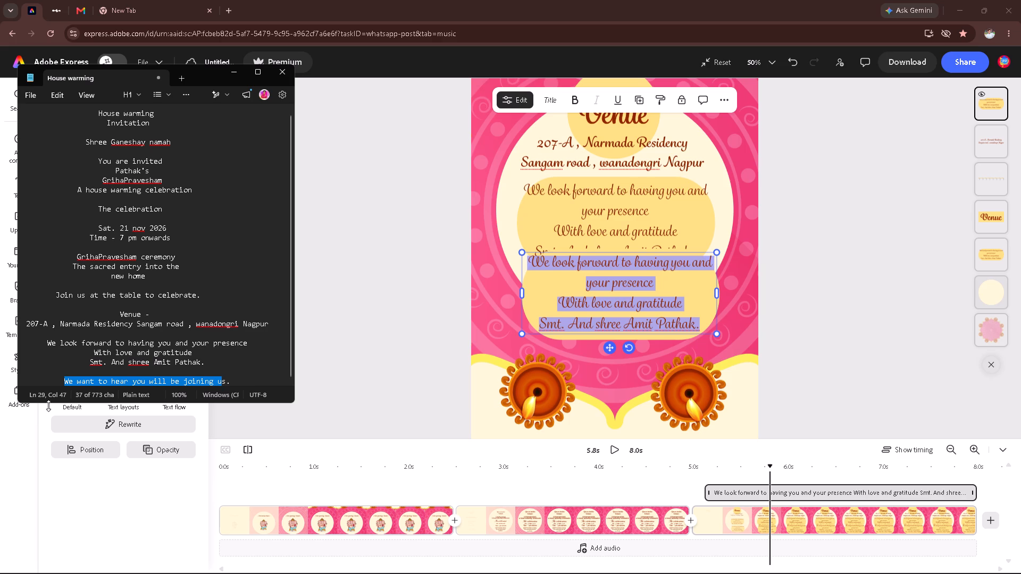
{"action": "left_click_drag", "start_coordinate": [64, 381], "coordinate": [229, 376]}
{"action": "left_click_drag", "start_coordinate": [229, 376], "coordinate": [232, 377]}
{"action": "key", "text": "ctrl+c"}
{"action": "key", "text": "ctrl+c"}
Replace all the text in the duplicated closing message with "We want to hear you will be joining us.".
{"action": "left_click_drag", "start_coordinate": [533, 263], "coordinate": [696, 328]}
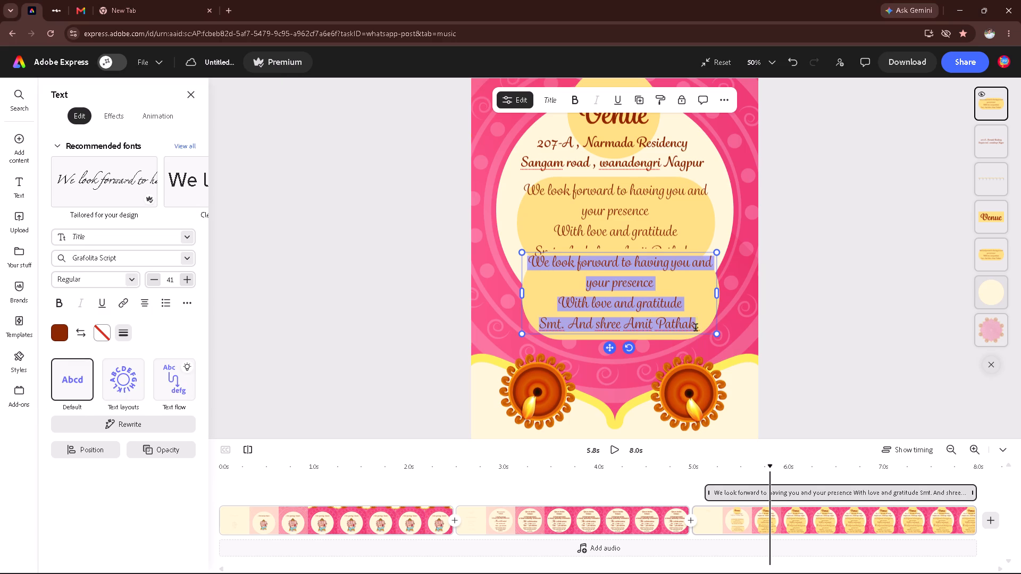
{"action": "left_click_drag", "start_coordinate": [696, 328], "coordinate": [705, 331]}
{"action": "key", "text": "ctrl+v"}
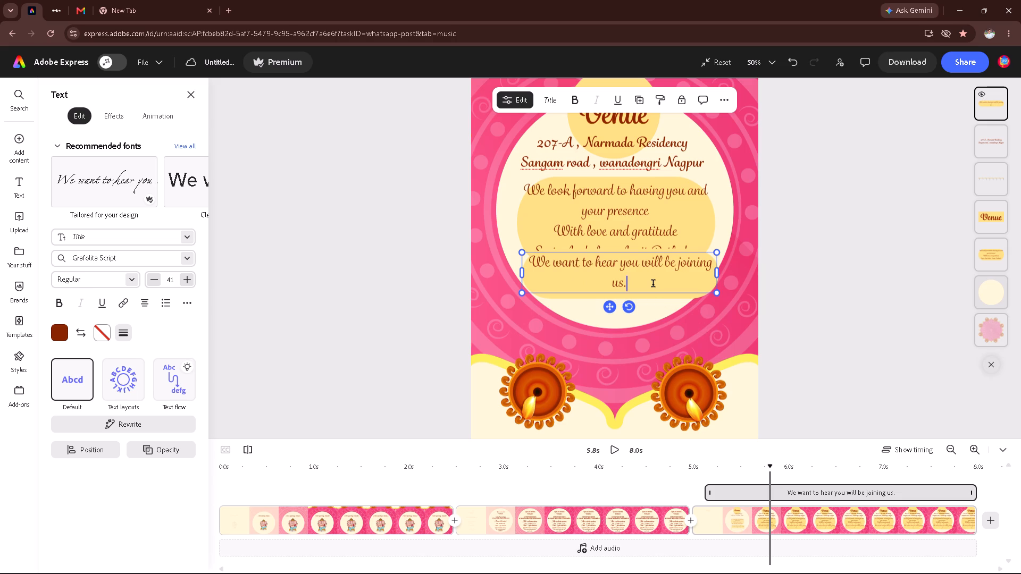
{"action": "double_click", "coordinate": [653, 284]}
{"action": "double_click", "coordinate": [653, 284]}
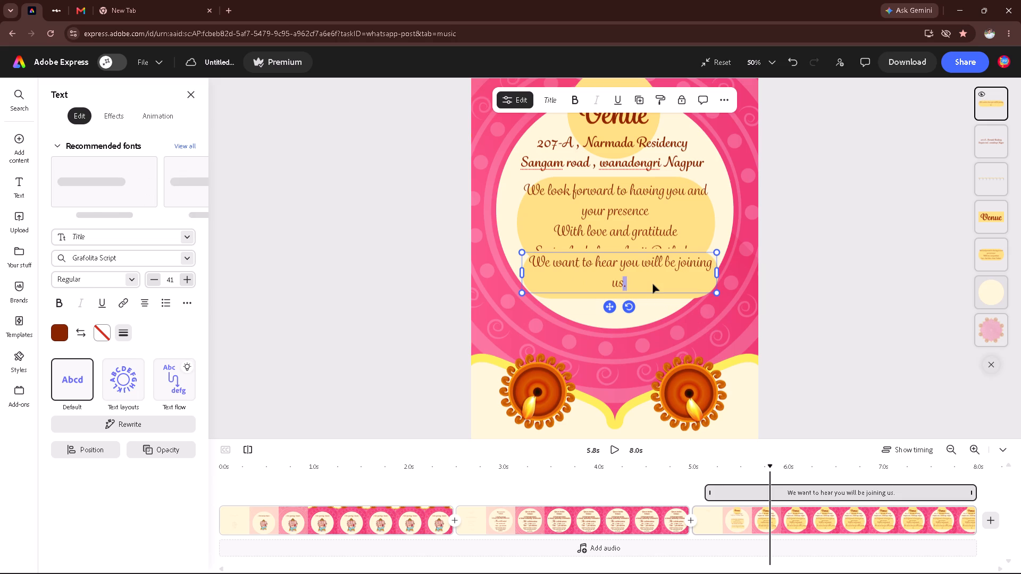
{"action": "left_click", "coordinate": [653, 284]}
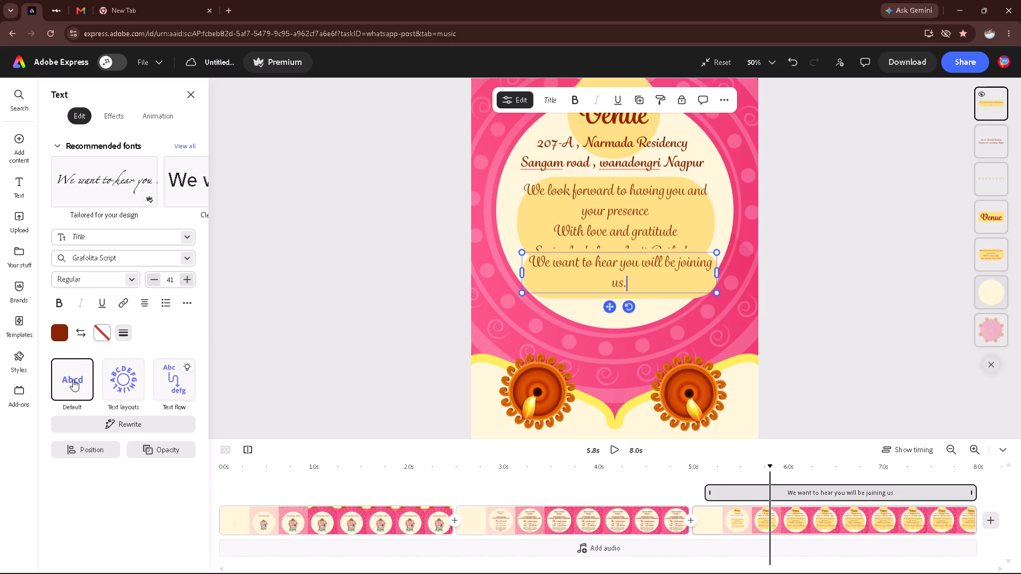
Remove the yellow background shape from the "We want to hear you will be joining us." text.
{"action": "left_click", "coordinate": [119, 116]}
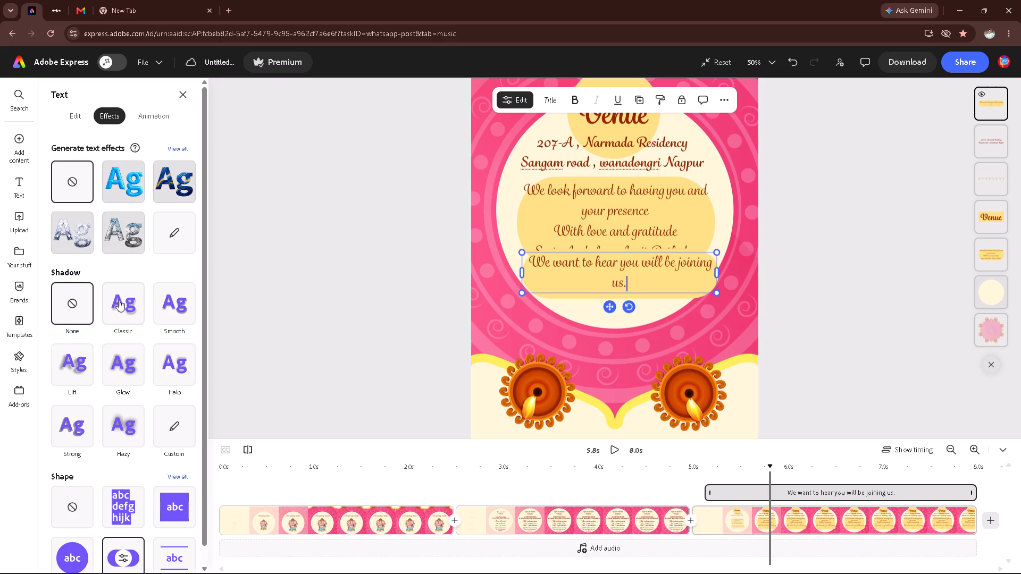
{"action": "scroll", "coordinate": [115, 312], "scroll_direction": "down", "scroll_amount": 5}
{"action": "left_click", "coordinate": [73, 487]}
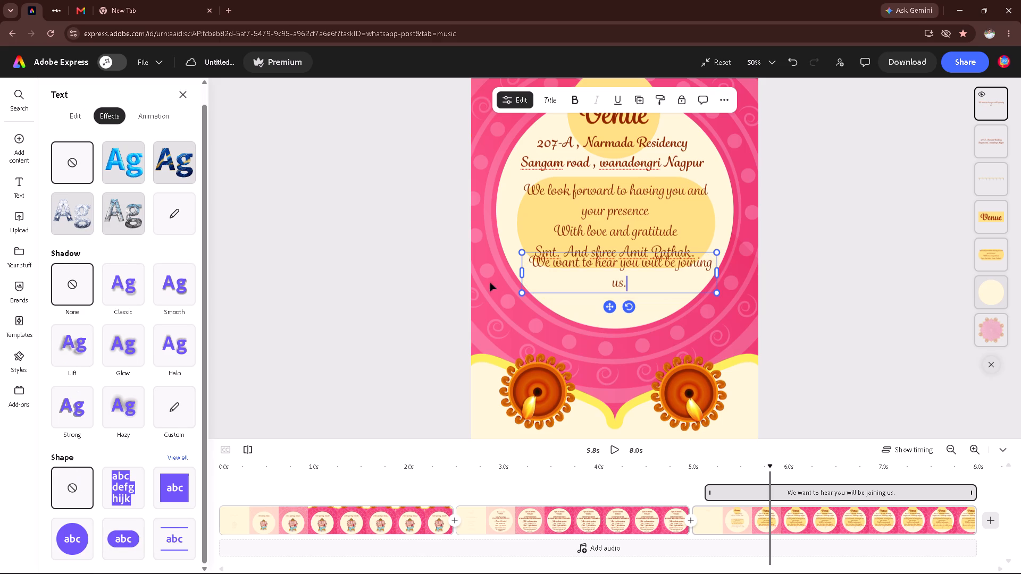
Move the "We want to hear you will be joining us." text down, just clear of the closing message above it.
{"action": "left_click_drag", "start_coordinate": [645, 282], "coordinate": [647, 293]}
{"action": "left_click_drag", "start_coordinate": [608, 308], "coordinate": [605, 322]}
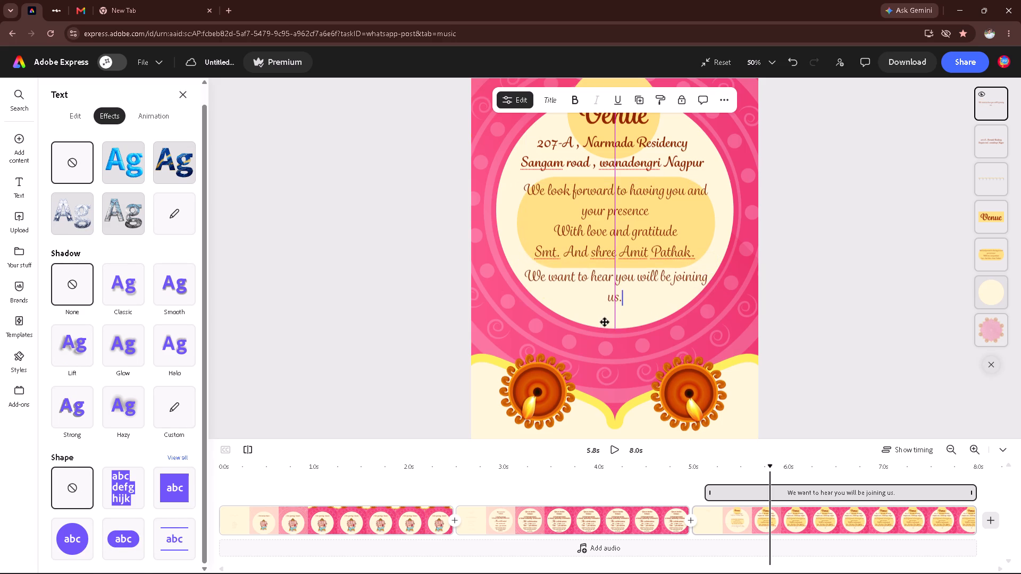
{"action": "left_click_drag", "start_coordinate": [605, 322], "coordinate": [601, 322]}
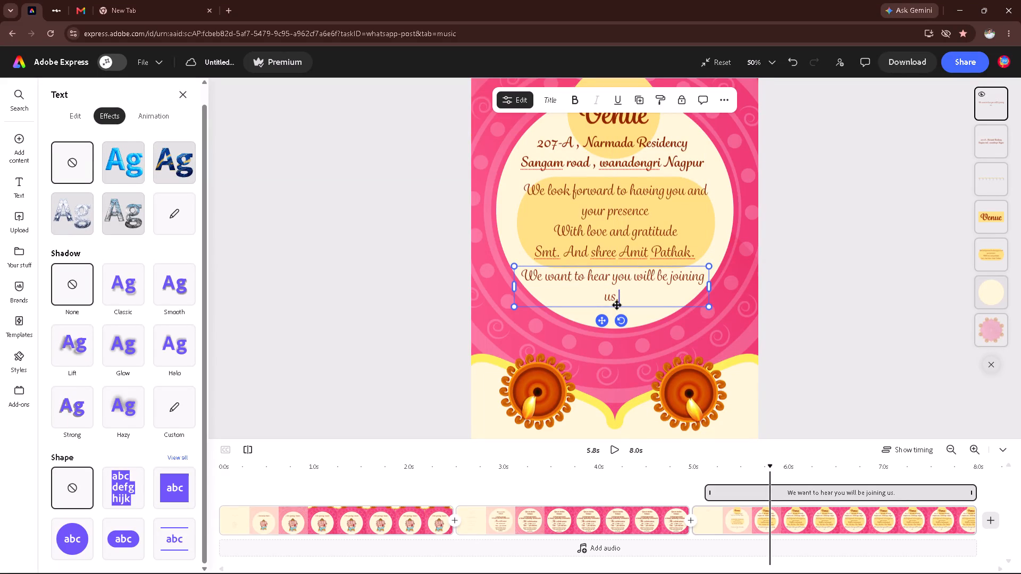
{"action": "key", "text": "Down"}
{"action": "key", "text": "Down"}
{"action": "key", "text": "Down"}
{"action": "key", "text": "Down"}
{"action": "key", "text": "Down"}
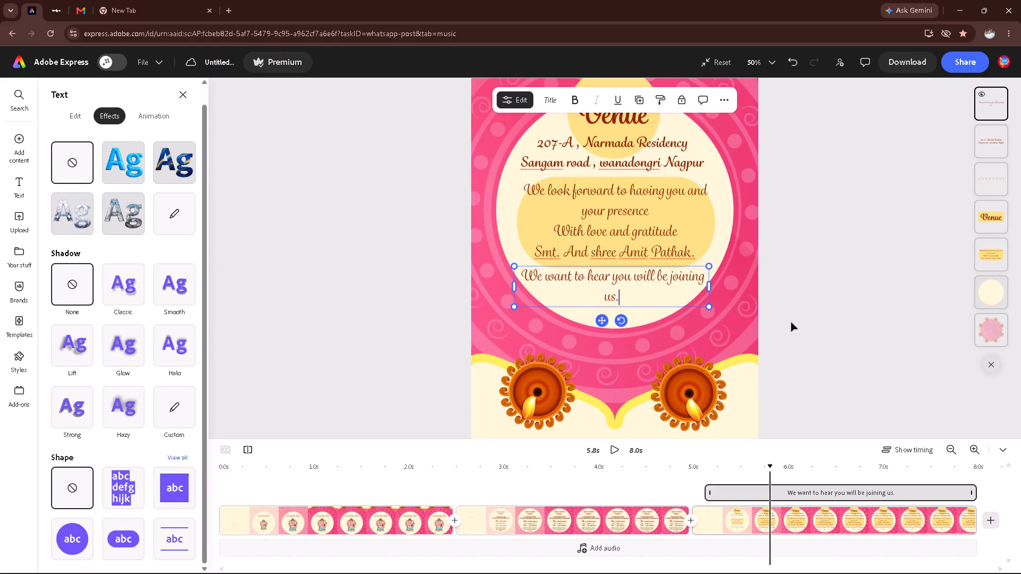
{"action": "left_click", "coordinate": [791, 323]}
{"action": "left_click", "coordinate": [710, 286]}
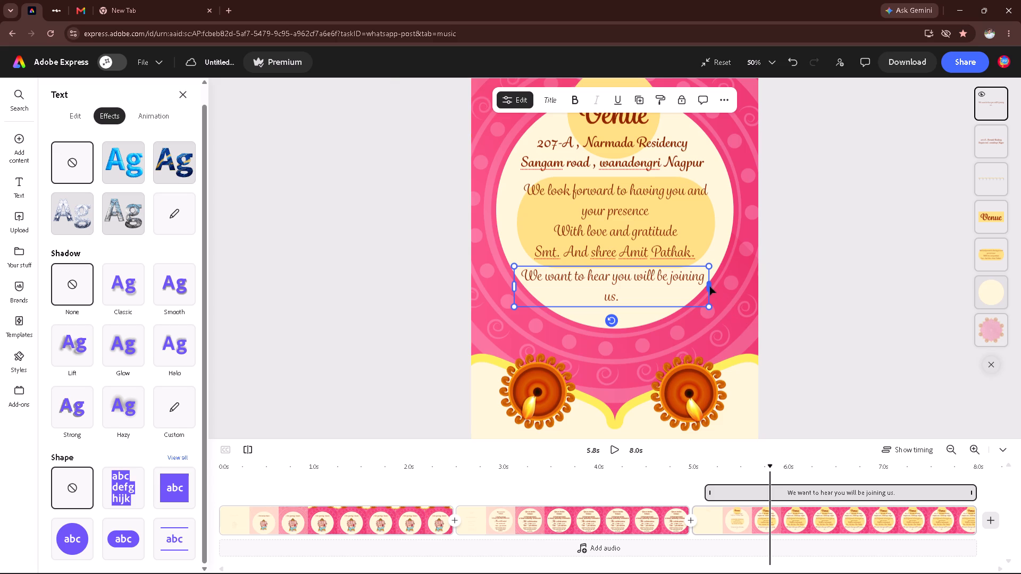
{"action": "key", "text": "Down"}
{"action": "key", "text": "Down"}
{"action": "key", "text": "Down"}
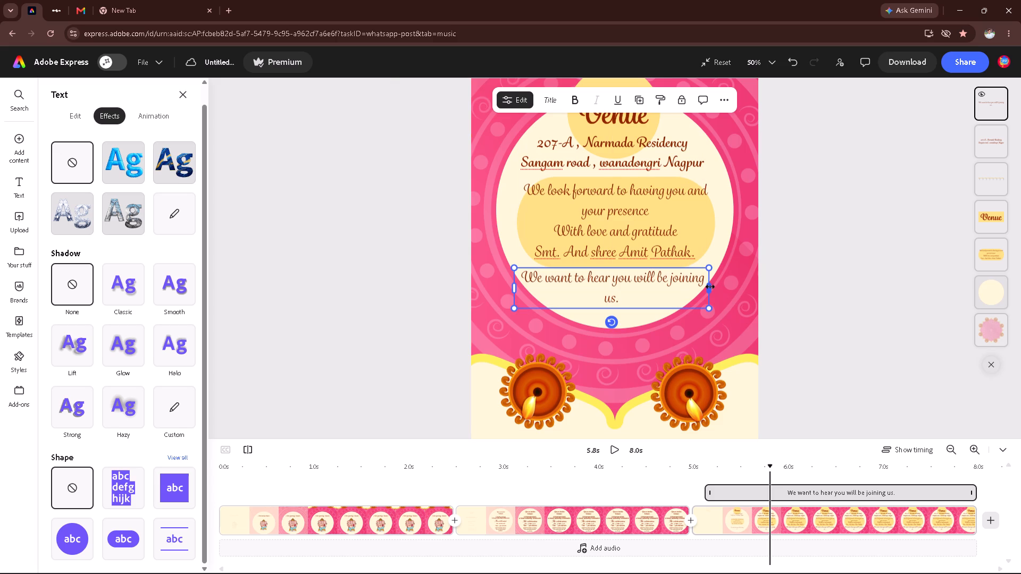
Try the rectangle and pill text shapes on the RSVP line, settling on the shape with bars above and below the text.
{"action": "left_click", "coordinate": [652, 277]}
{"action": "left_click_drag", "start_coordinate": [526, 278], "coordinate": [629, 303]}
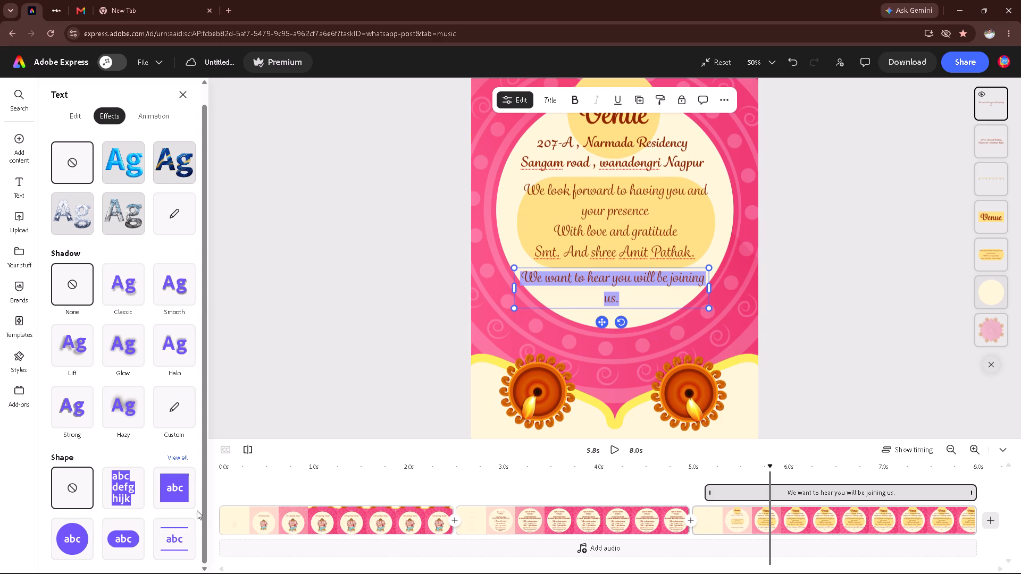
{"action": "left_click", "coordinate": [181, 495]}
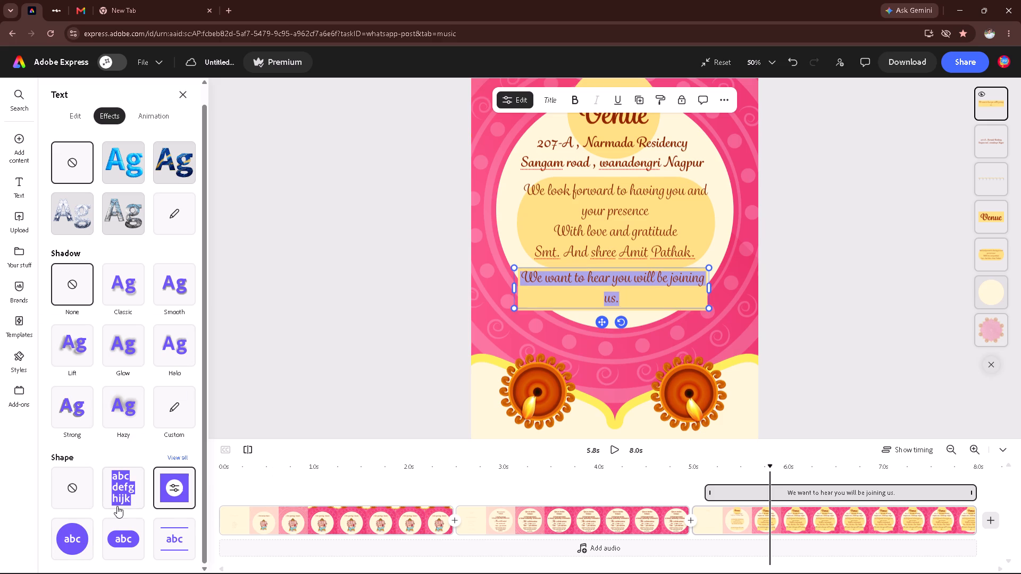
{"action": "left_click", "coordinate": [113, 541]}
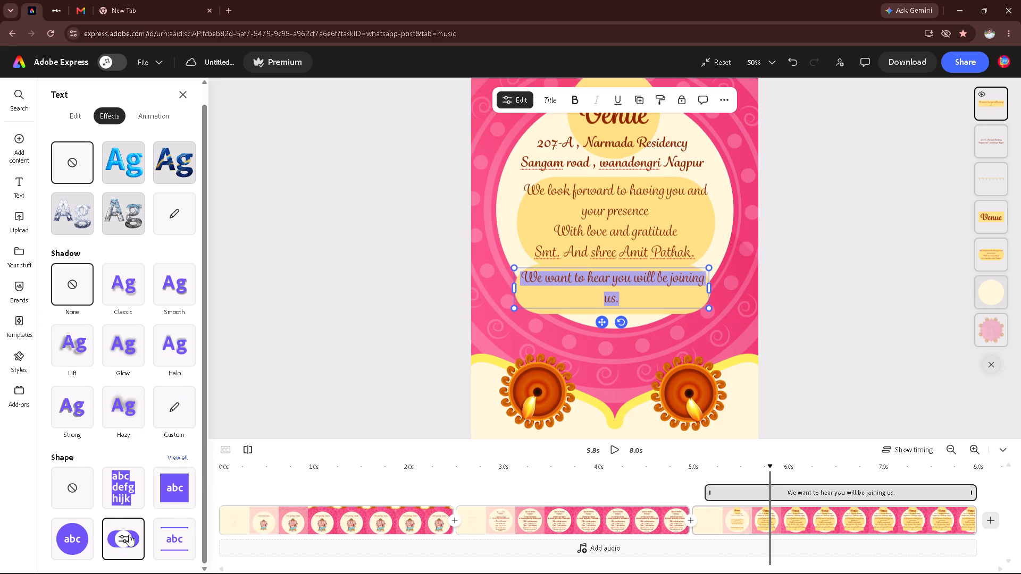
{"action": "left_click", "coordinate": [823, 341]}
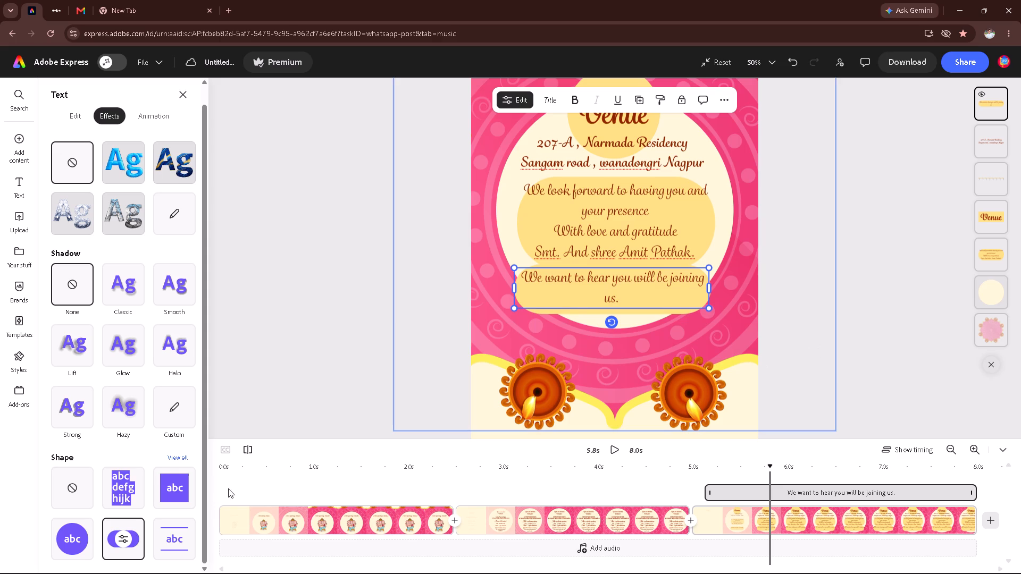
{"action": "left_click", "coordinate": [171, 546]}
{"action": "left_click", "coordinate": [868, 340]}
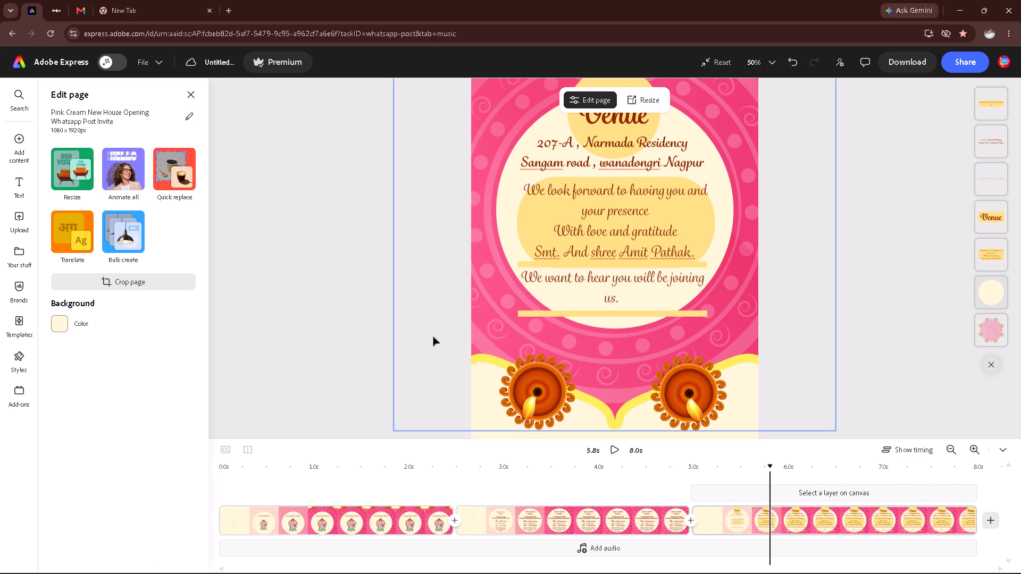
Nudge the RSVP line further down to leave a gap between its upper bar and the closing message's yellow block.
{"action": "left_click", "coordinate": [606, 302]}
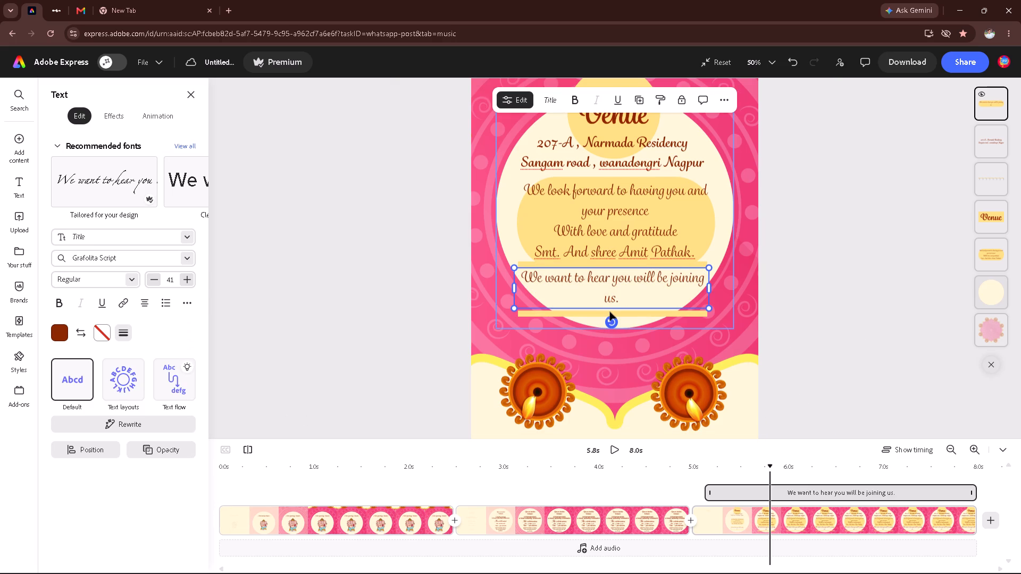
{"action": "key", "text": "Down"}
{"action": "key", "text": "Down"}
{"action": "key", "text": "Down"}
{"action": "key", "text": "Down"}
{"action": "key", "text": "Down"}
{"action": "key", "text": "Down"}
{"action": "key", "text": "Down"}
{"action": "key", "text": "Down"}
{"action": "key", "text": "Down"}
{"action": "key", "text": "Down"}
{"action": "key", "text": "Down"}
{"action": "key", "text": "Down"}
{"action": "key", "text": "Down"}
{"action": "key", "text": "Down"}
{"action": "key", "text": "Down"}
{"action": "key", "text": "Down"}
{"action": "key", "text": "Down"}
{"action": "key", "text": "Down"}
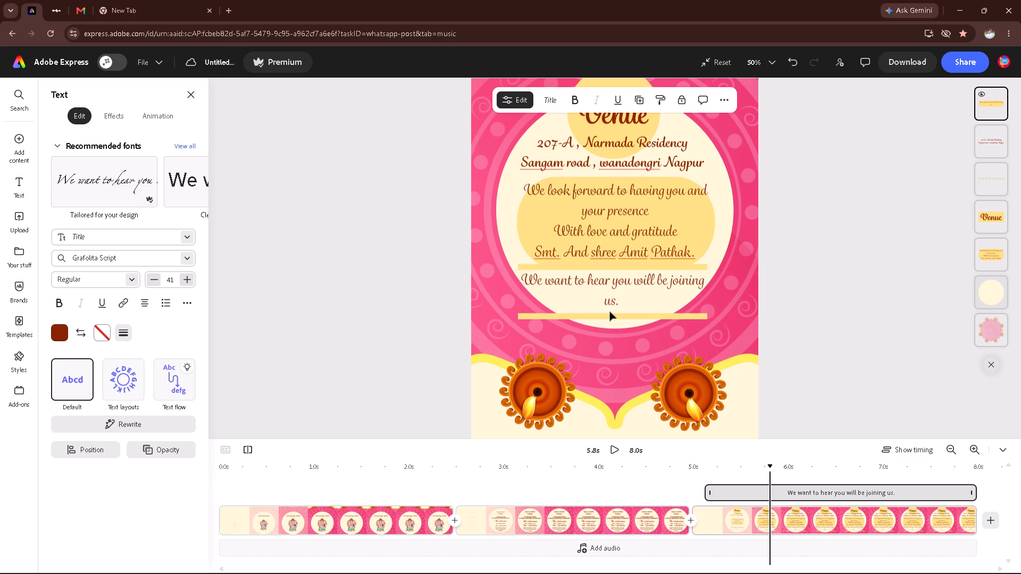
{"action": "key", "text": "Down"}
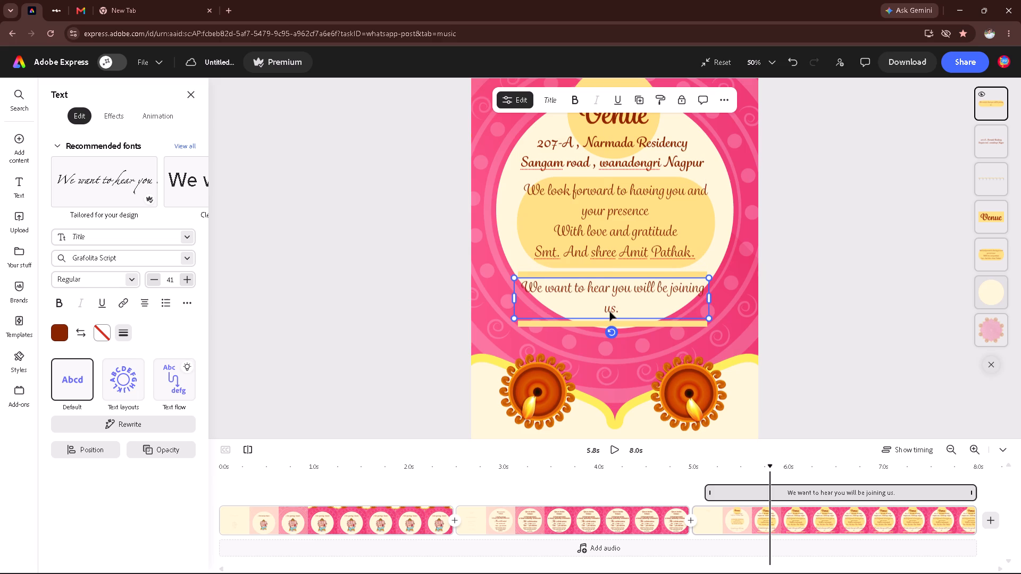
{"action": "key", "text": "Down"}
{"action": "key", "text": "Down"}
{"action": "key", "text": "Down"}
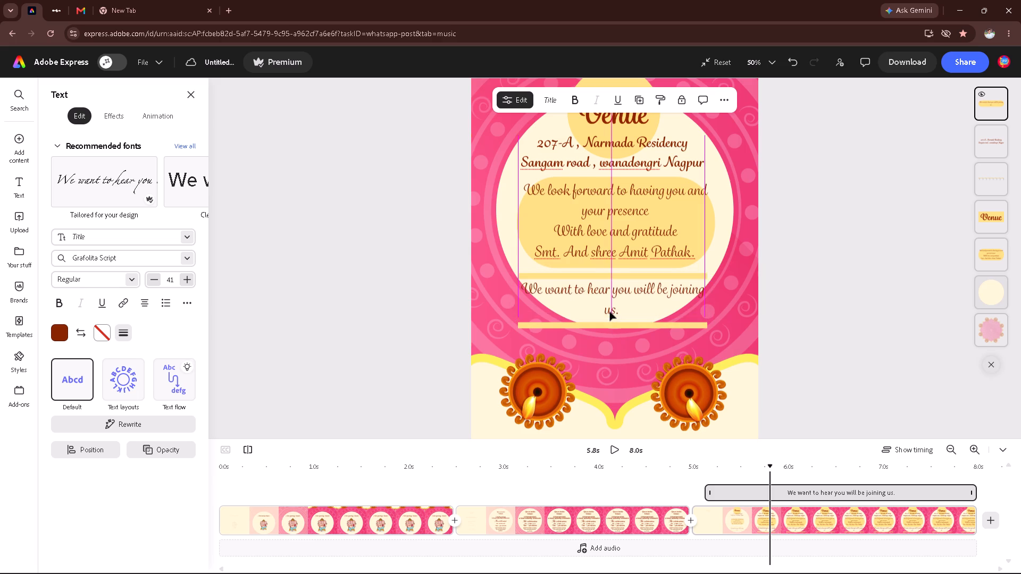
{"action": "left_click", "coordinate": [843, 298]}
{"action": "scroll", "coordinate": [843, 298], "scroll_direction": "down", "scroll_amount": 4}
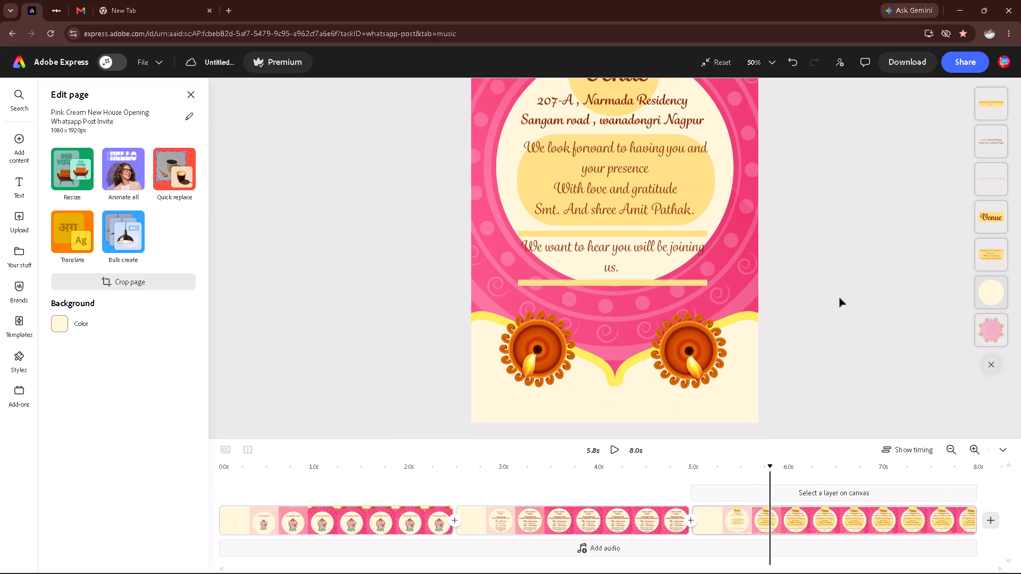
{"action": "scroll", "coordinate": [824, 302], "scroll_direction": "up", "scroll_amount": 5}
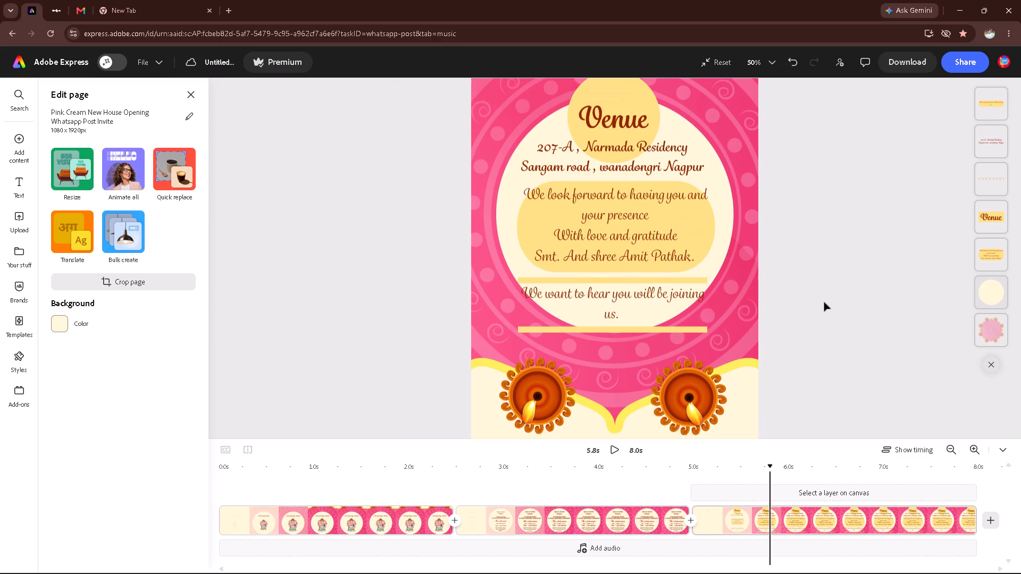
Try the Strong and Classic shadows on the RSVP line, settling on the Halo shadow with colour #FFF7D9.
{"action": "left_click", "coordinate": [595, 300]}
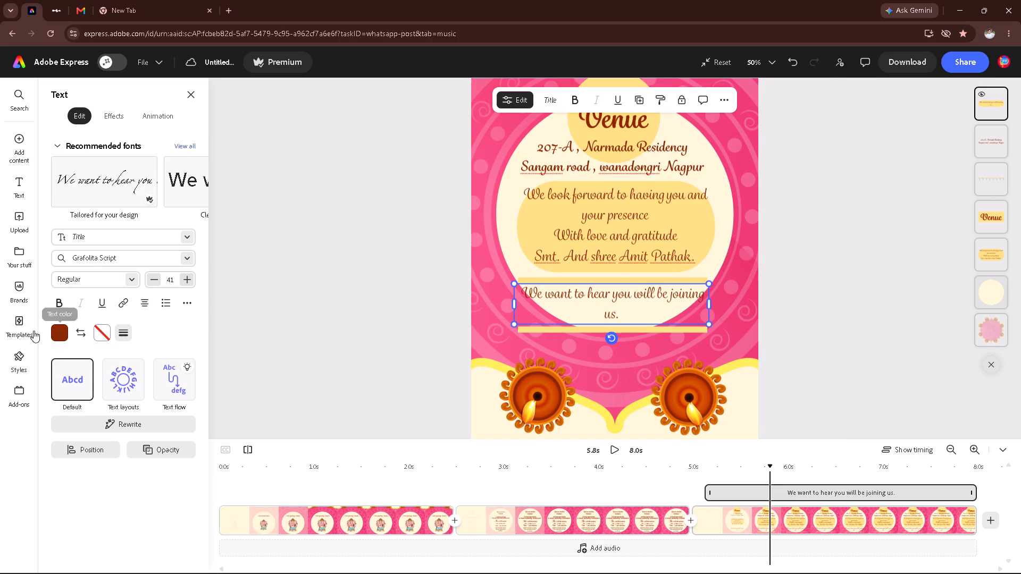
{"action": "left_click", "coordinate": [113, 111]}
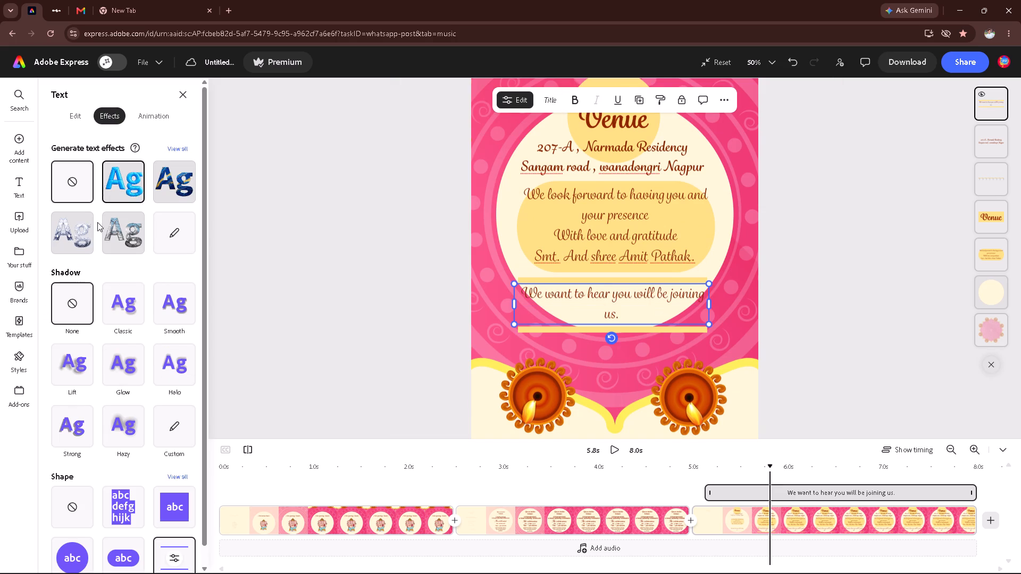
{"action": "scroll", "coordinate": [98, 271], "scroll_direction": "down", "scroll_amount": 3}
{"action": "left_click", "coordinate": [119, 290]}
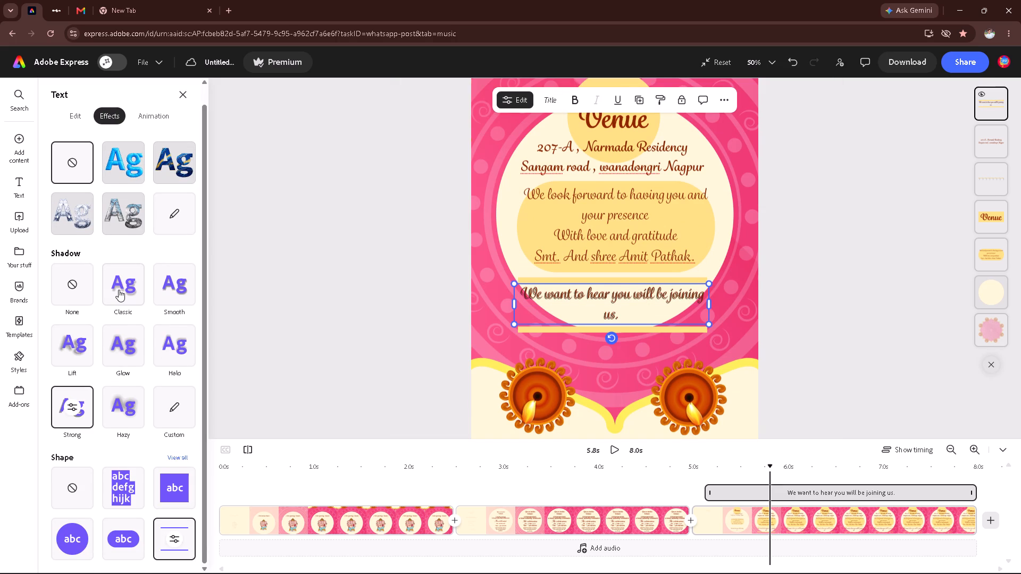
{"action": "left_click", "coordinate": [119, 290]}
{"action": "scroll", "coordinate": [119, 312], "scroll_direction": "down", "scroll_amount": 2}
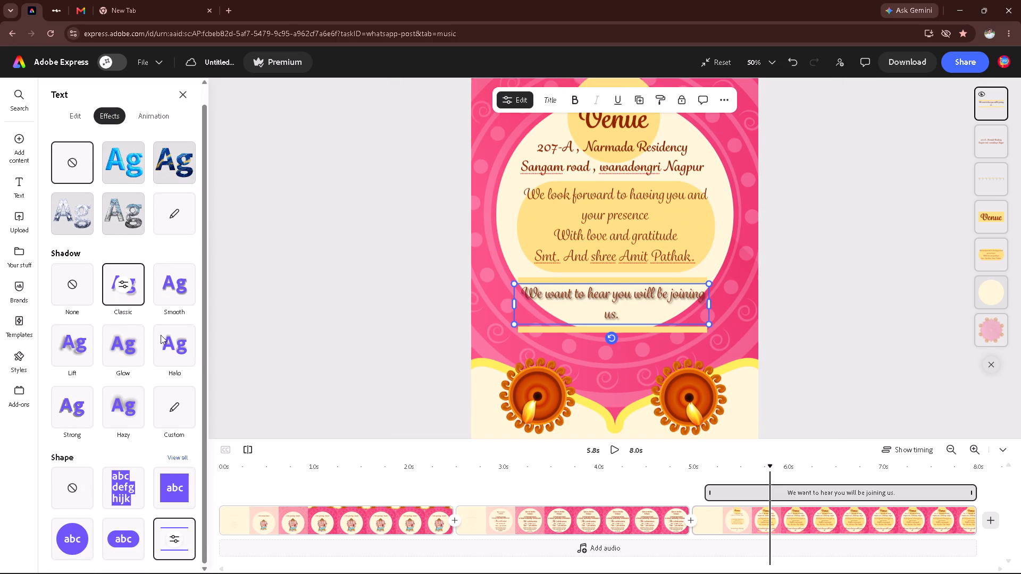
{"action": "left_click", "coordinate": [183, 350]}
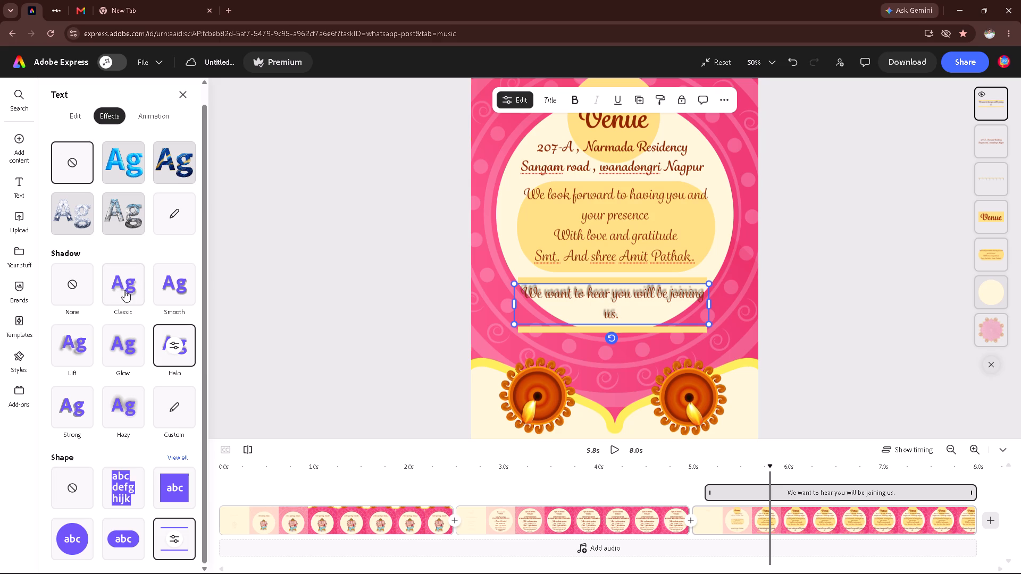
{"action": "left_click", "coordinate": [173, 345]}
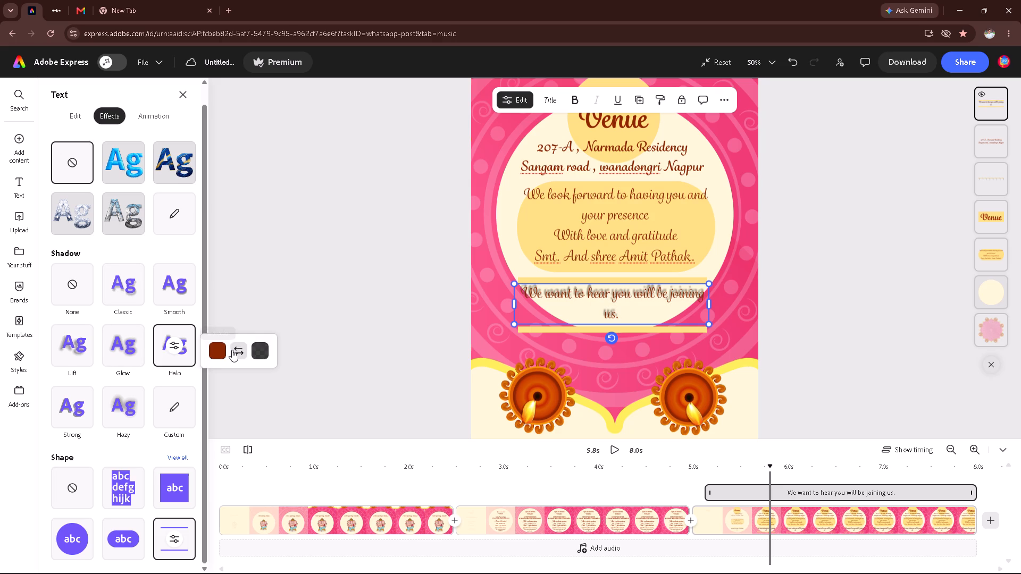
{"action": "left_click", "coordinate": [266, 354]}
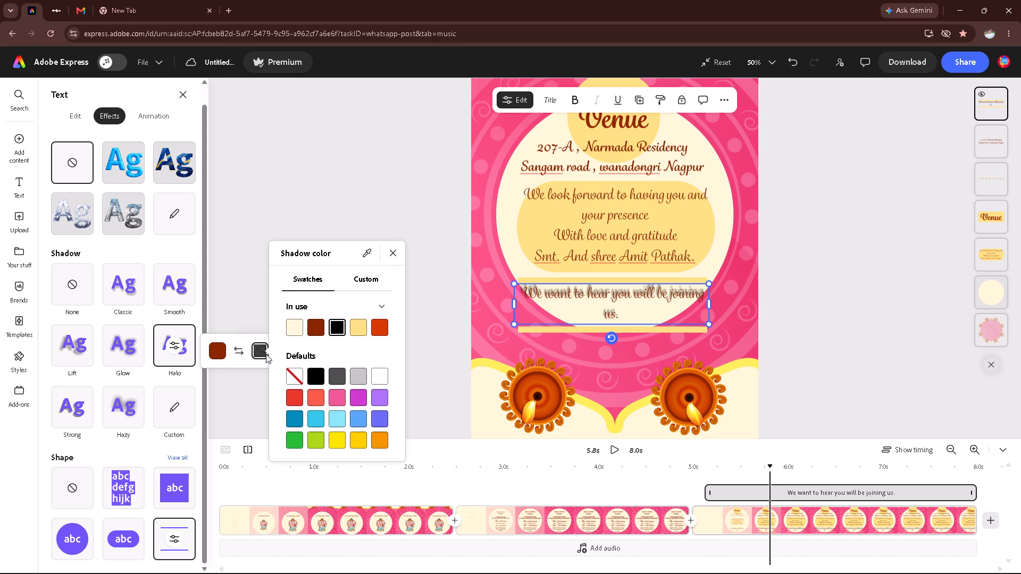
{"action": "left_click", "coordinate": [299, 325]}
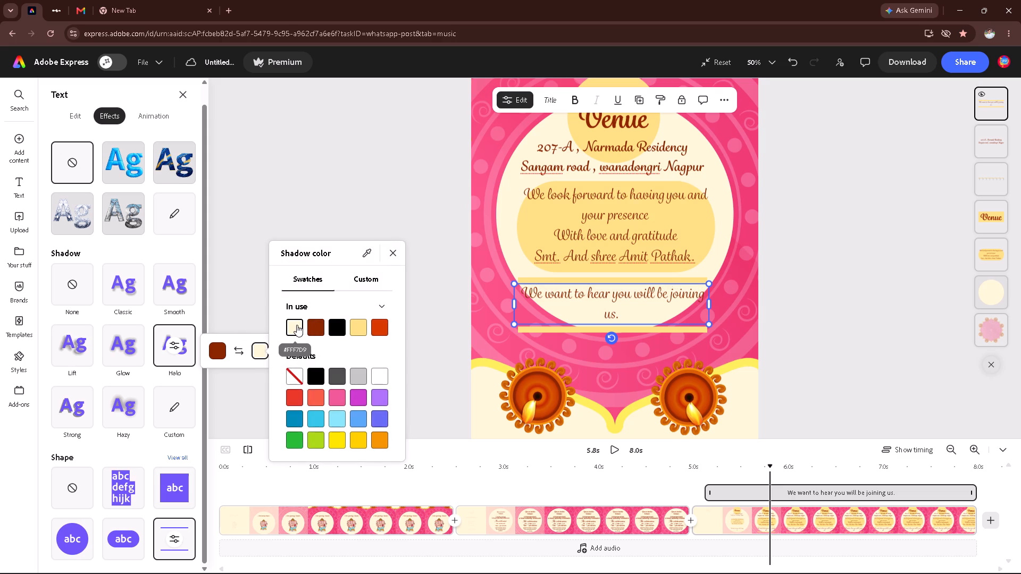
{"action": "left_click", "coordinate": [217, 349]}
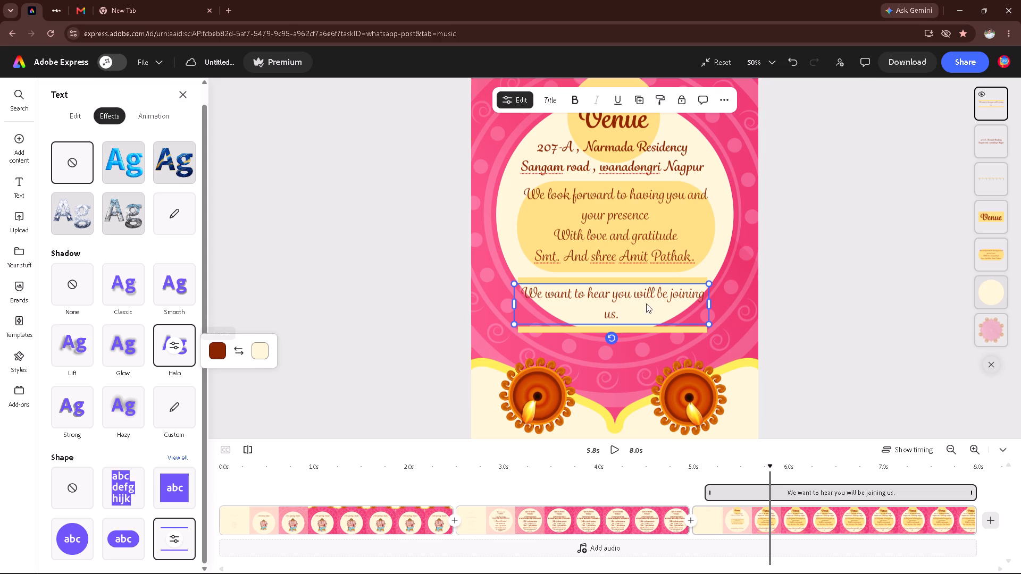
Apply the Heading text style to the full RSVP line.
{"action": "left_click", "coordinate": [836, 284]}
{"action": "left_click", "coordinate": [578, 296]}
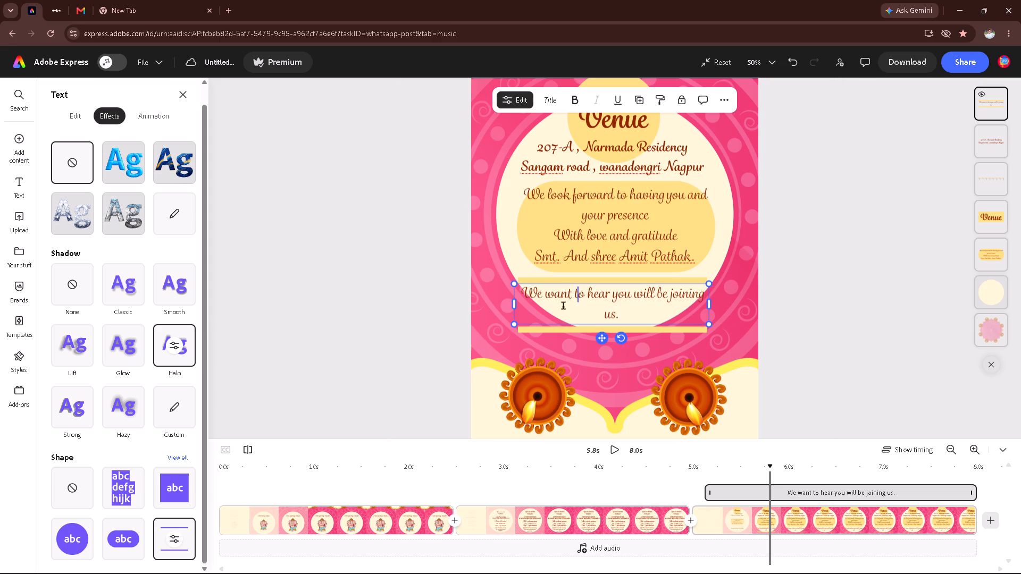
{"action": "left_click_drag", "start_coordinate": [528, 298], "coordinate": [655, 321]}
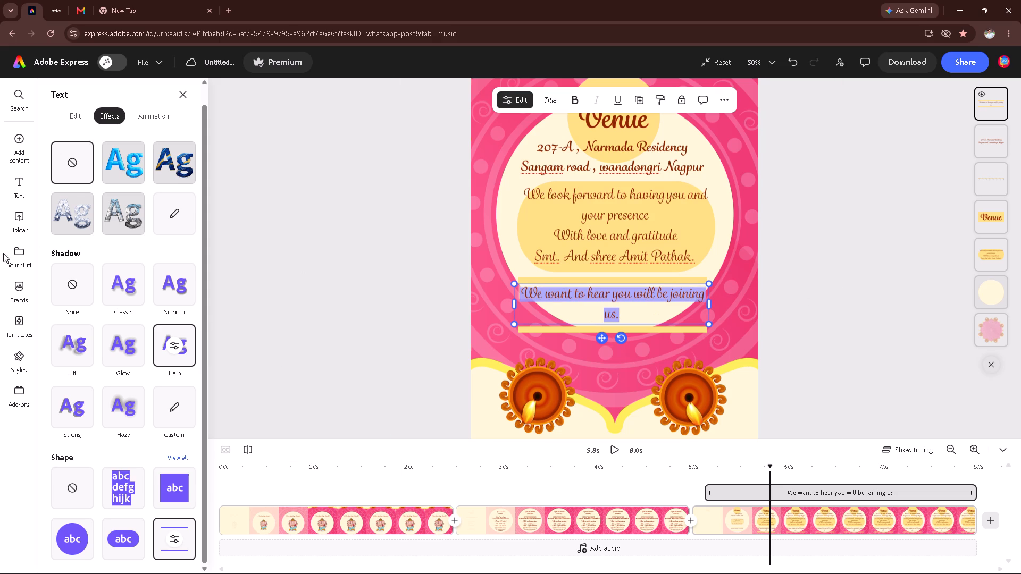
{"action": "left_click", "coordinate": [85, 115]}
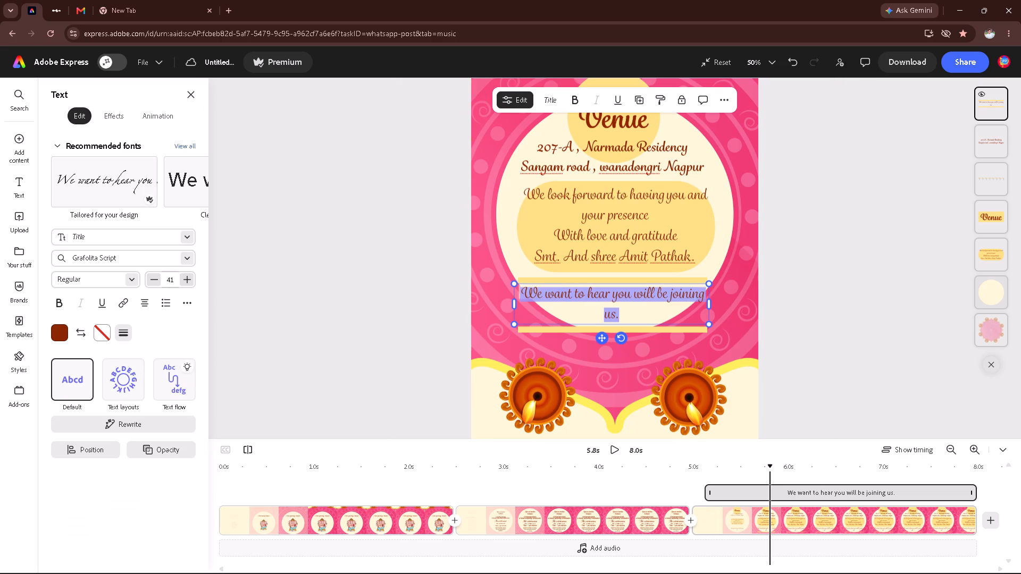
{"action": "left_click", "coordinate": [187, 236]}
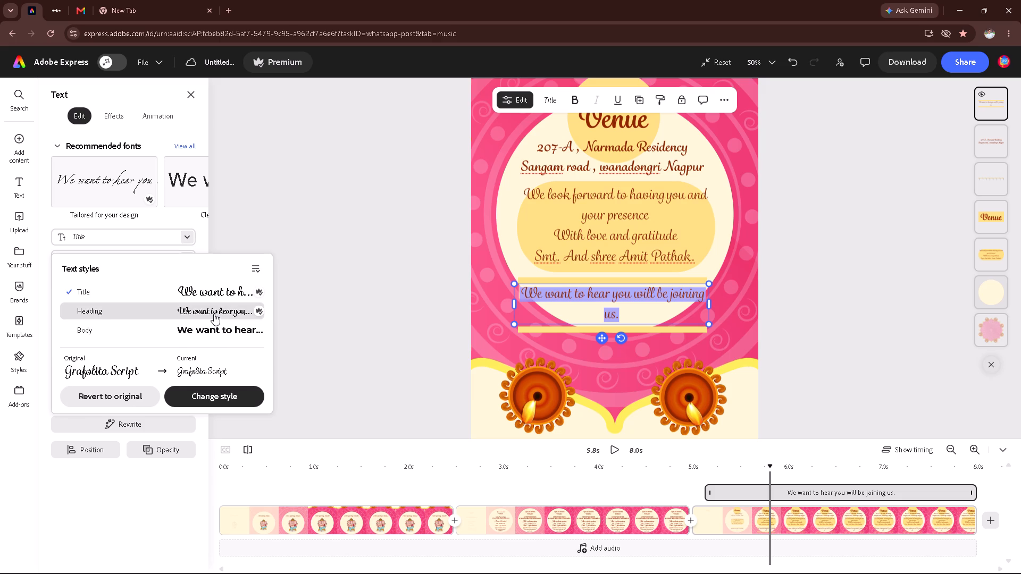
{"action": "left_click", "coordinate": [214, 314]}
{"action": "left_click", "coordinate": [775, 322]}
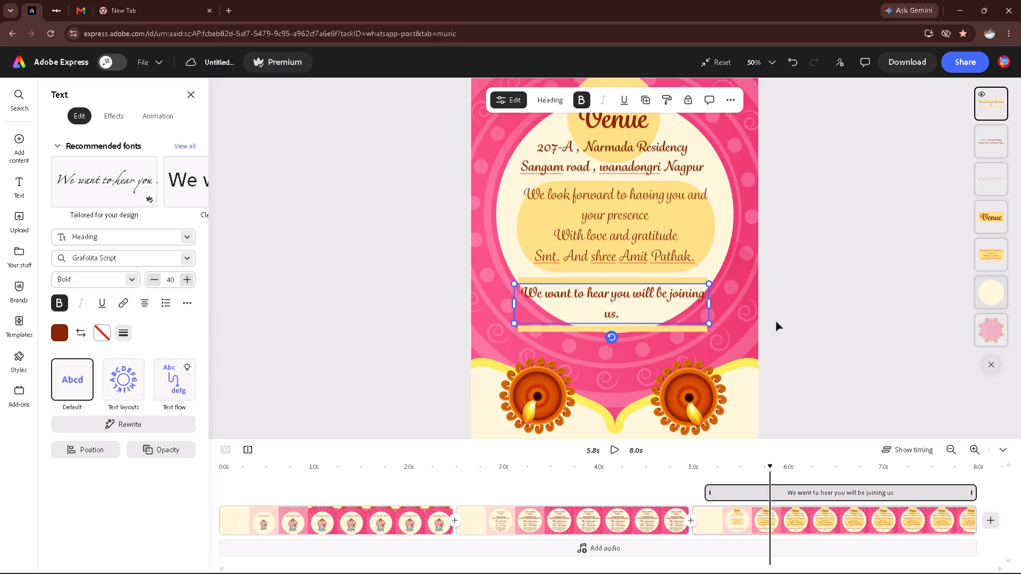
Deselect the RSVP line and look over the layout of the whole venue page.
{"action": "left_click", "coordinate": [850, 333]}
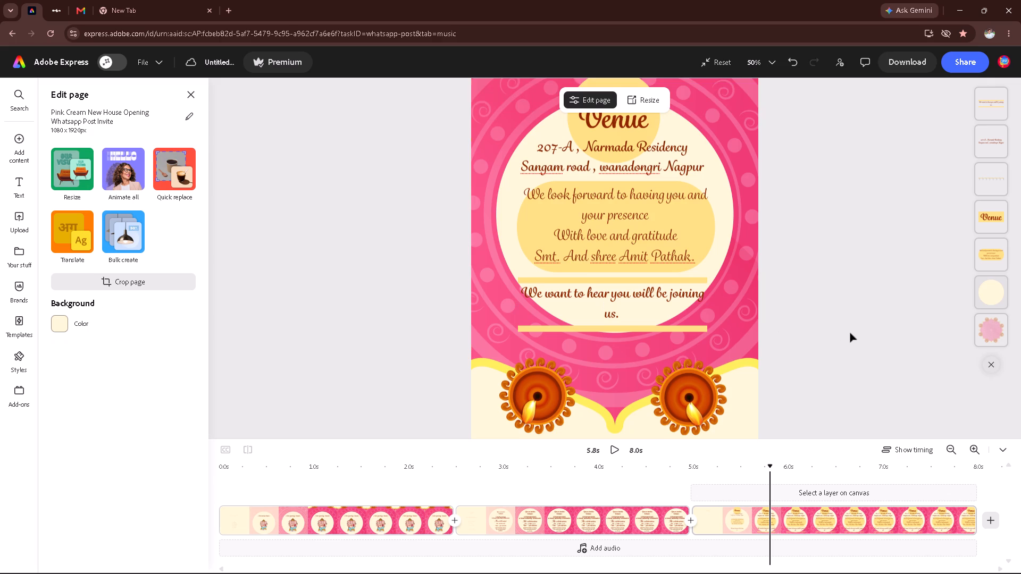
{"action": "scroll", "coordinate": [850, 333], "scroll_direction": "down", "scroll_amount": 5}
{"action": "scroll", "coordinate": [850, 333], "scroll_direction": "up", "scroll_amount": 12}
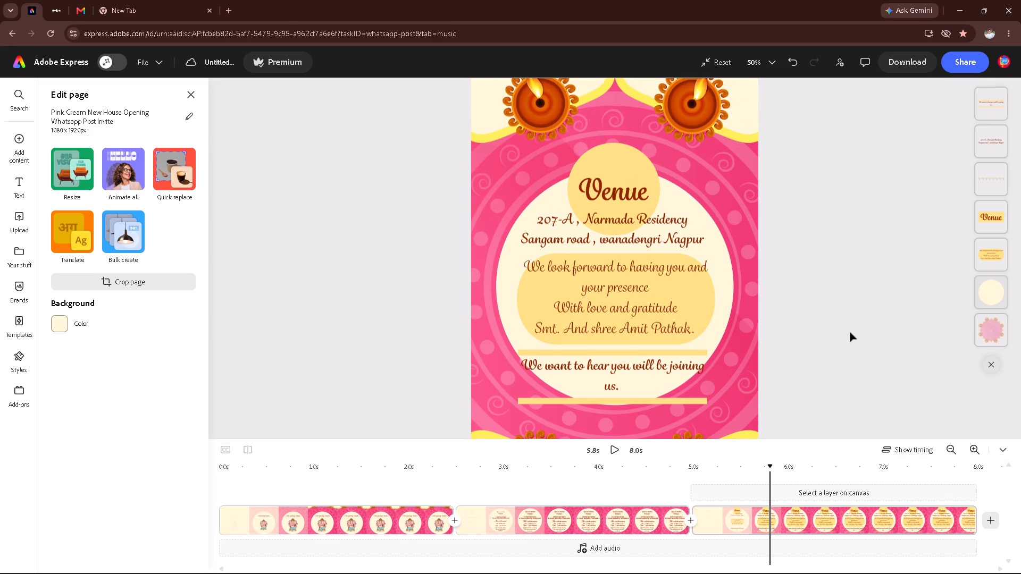
{"action": "scroll", "coordinate": [850, 333], "scroll_direction": "up", "scroll_amount": 1}
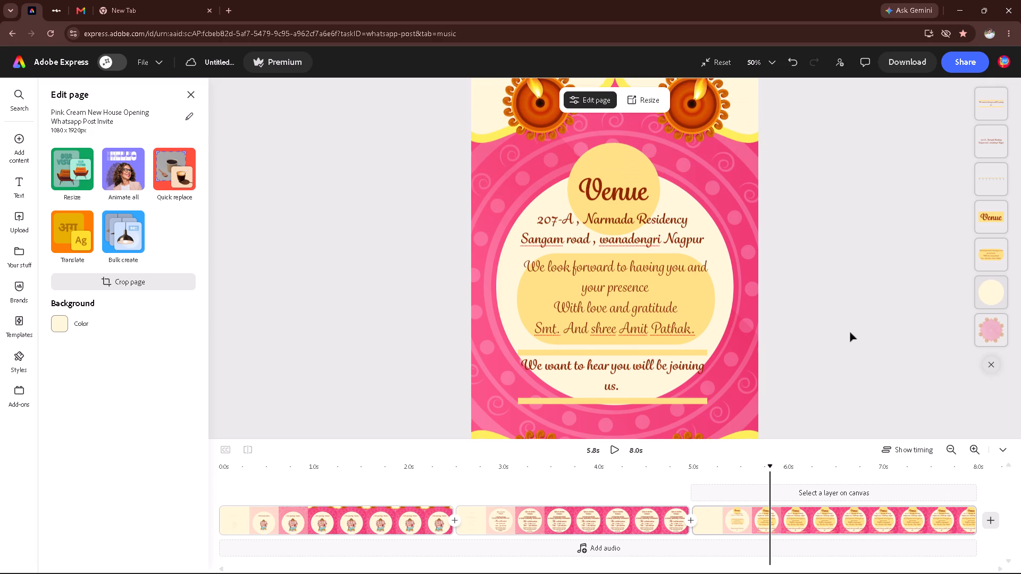
{"action": "scroll", "coordinate": [850, 333], "scroll_direction": "down", "scroll_amount": 3}
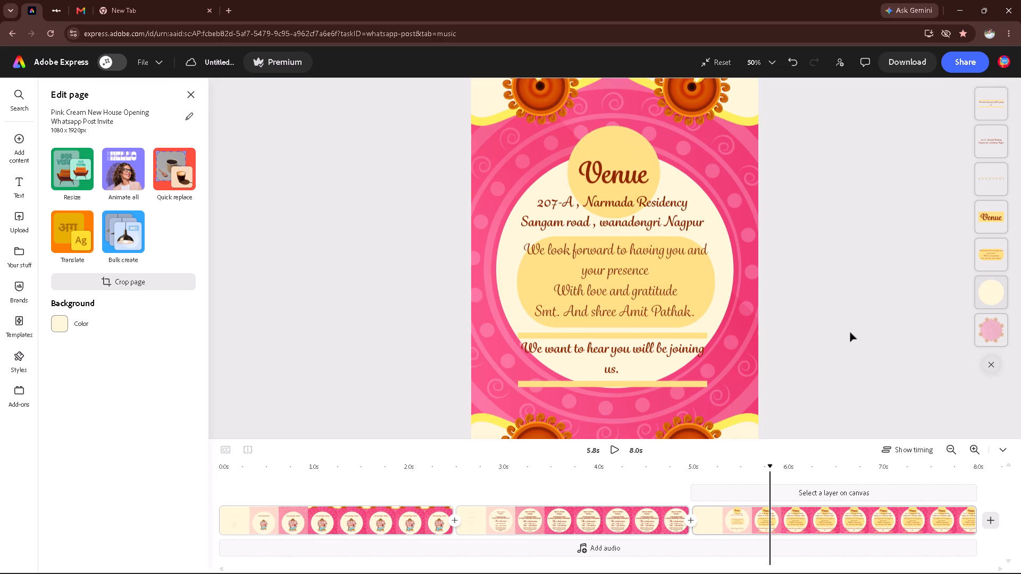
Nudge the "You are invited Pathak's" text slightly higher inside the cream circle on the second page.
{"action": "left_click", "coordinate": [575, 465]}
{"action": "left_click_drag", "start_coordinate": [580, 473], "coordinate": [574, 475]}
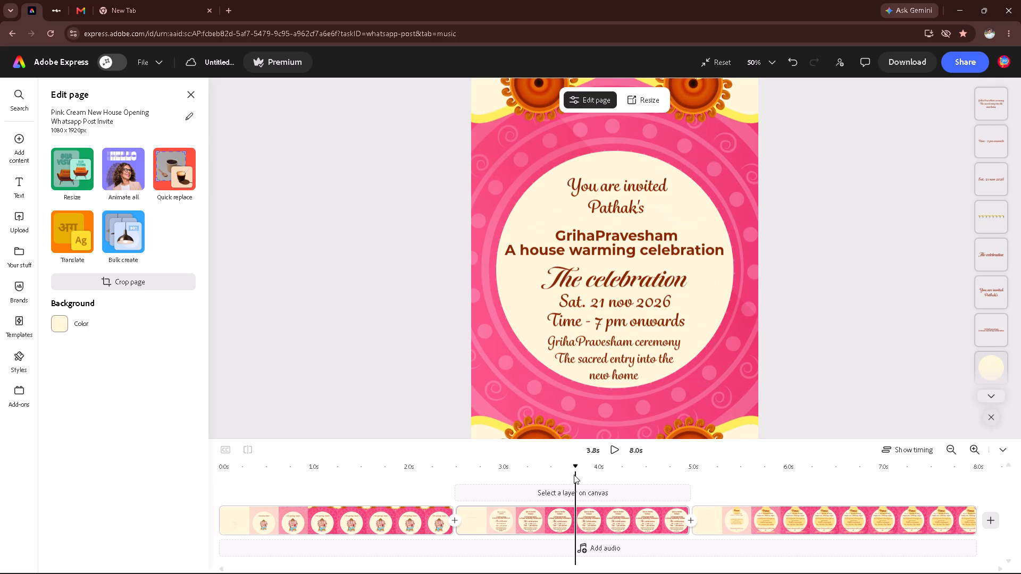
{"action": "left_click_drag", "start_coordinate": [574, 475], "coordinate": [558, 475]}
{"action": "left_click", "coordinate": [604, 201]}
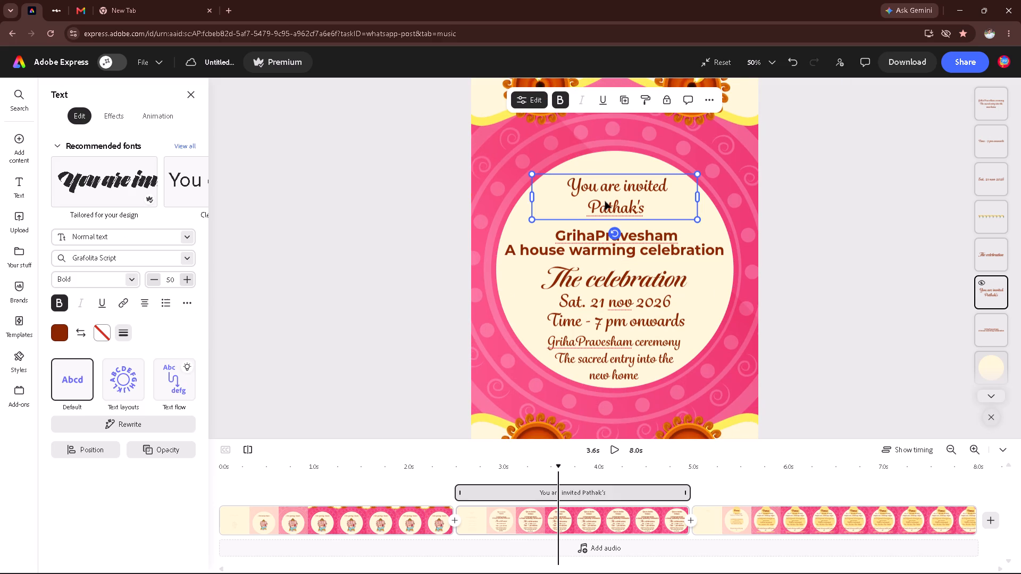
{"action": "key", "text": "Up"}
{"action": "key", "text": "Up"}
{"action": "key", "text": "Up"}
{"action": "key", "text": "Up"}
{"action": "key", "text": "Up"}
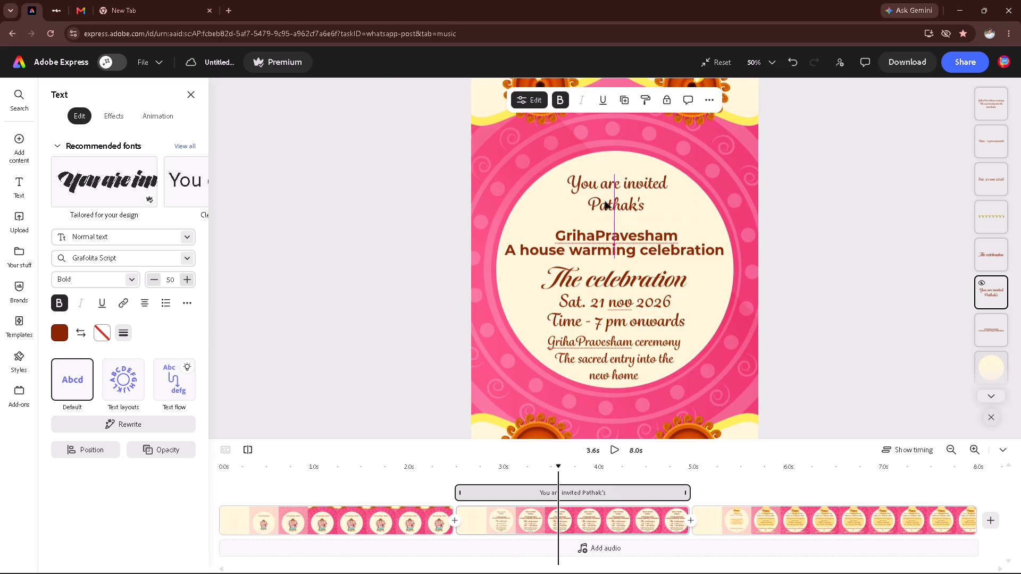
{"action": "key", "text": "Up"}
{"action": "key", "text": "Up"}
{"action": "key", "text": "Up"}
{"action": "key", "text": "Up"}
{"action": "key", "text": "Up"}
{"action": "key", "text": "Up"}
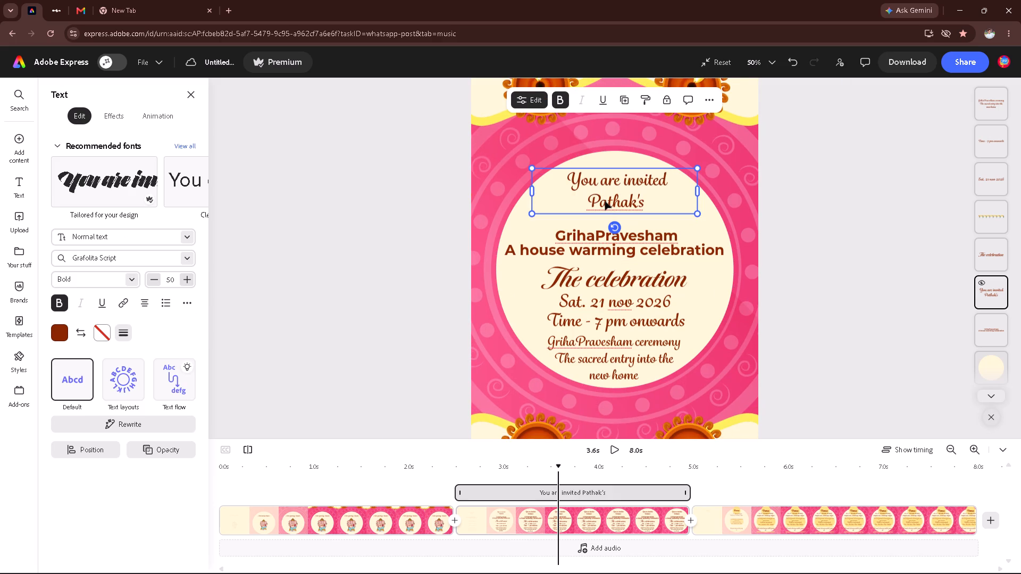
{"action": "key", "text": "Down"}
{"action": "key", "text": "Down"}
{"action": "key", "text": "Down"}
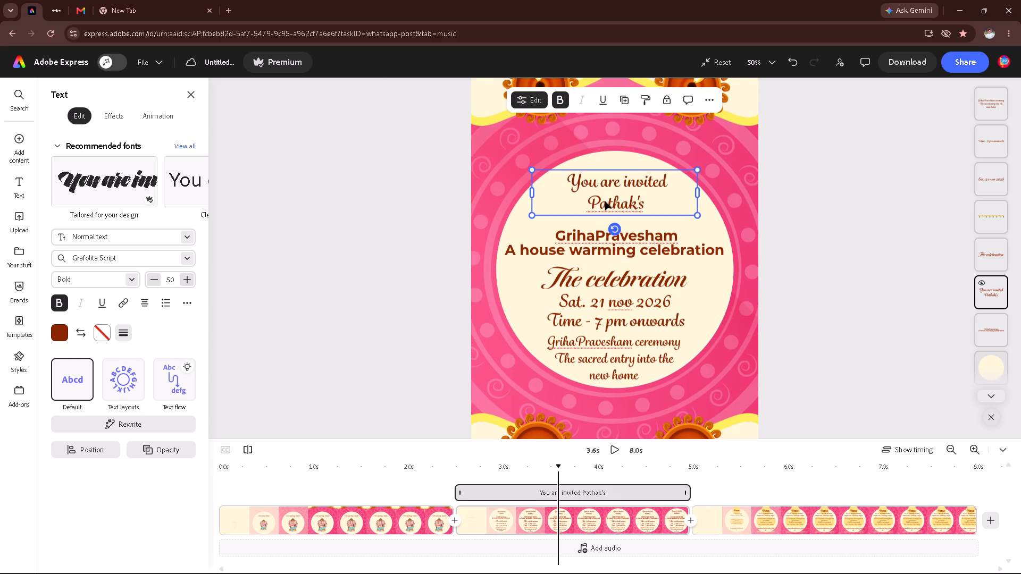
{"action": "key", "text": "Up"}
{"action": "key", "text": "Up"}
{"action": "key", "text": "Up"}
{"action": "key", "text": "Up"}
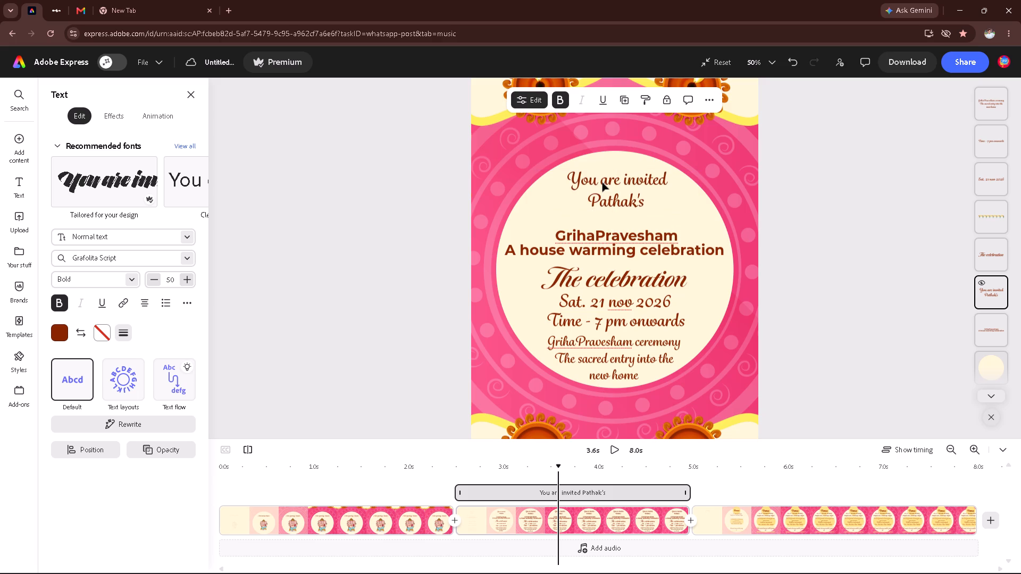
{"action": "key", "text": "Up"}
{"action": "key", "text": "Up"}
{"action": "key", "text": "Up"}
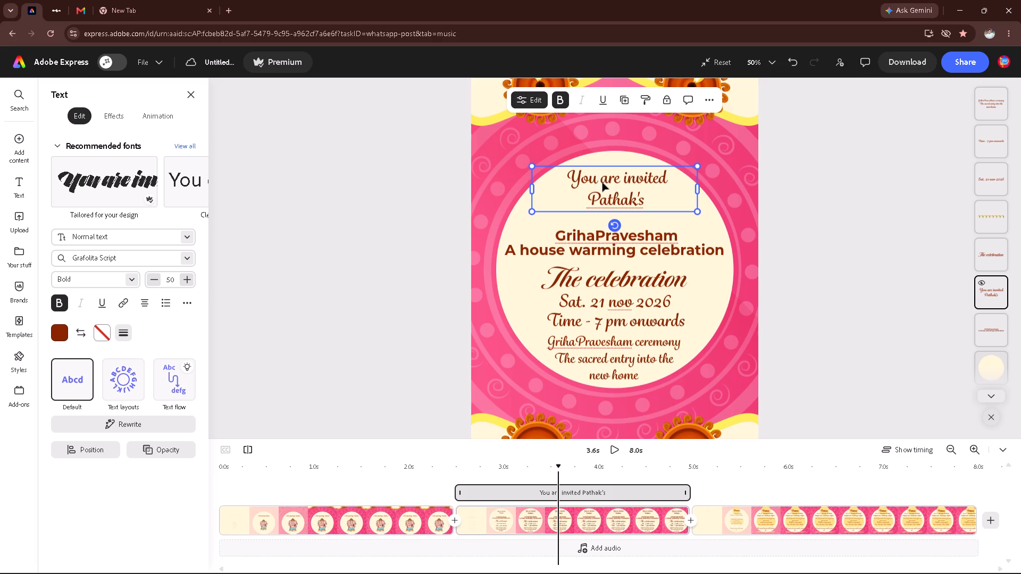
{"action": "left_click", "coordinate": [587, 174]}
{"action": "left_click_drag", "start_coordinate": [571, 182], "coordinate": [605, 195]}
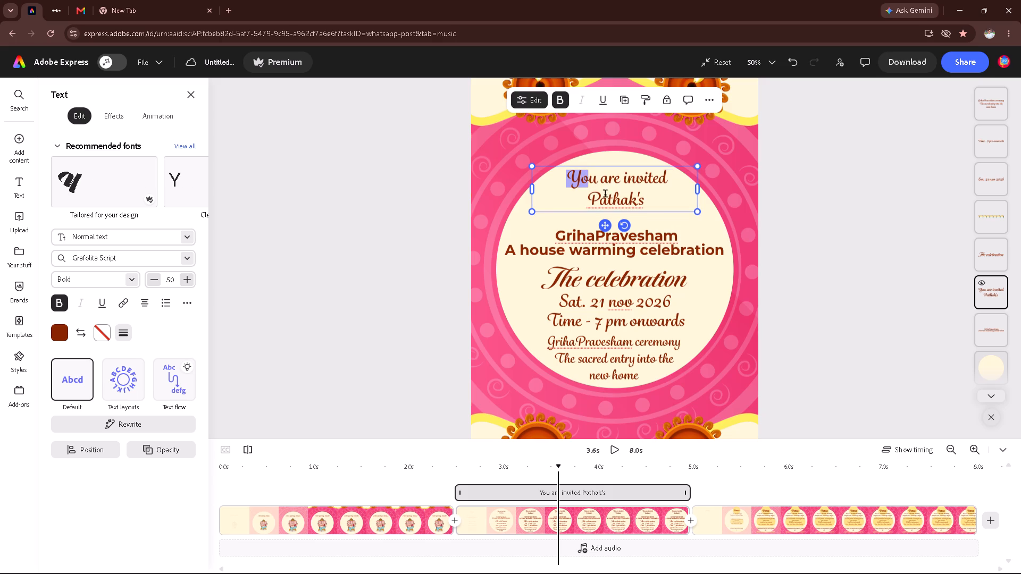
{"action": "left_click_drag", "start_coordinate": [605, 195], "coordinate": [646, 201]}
Scrub through the venue page's animation and back to the second page to compare their heading designs.
{"action": "left_click", "coordinate": [749, 468]}
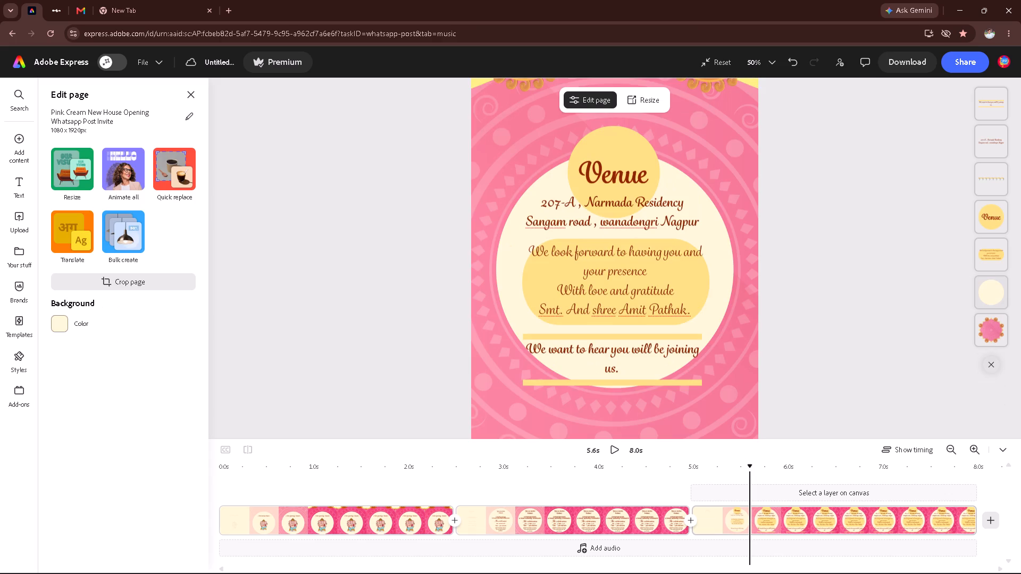
{"action": "left_click_drag", "start_coordinate": [749, 468], "coordinate": [768, 469]}
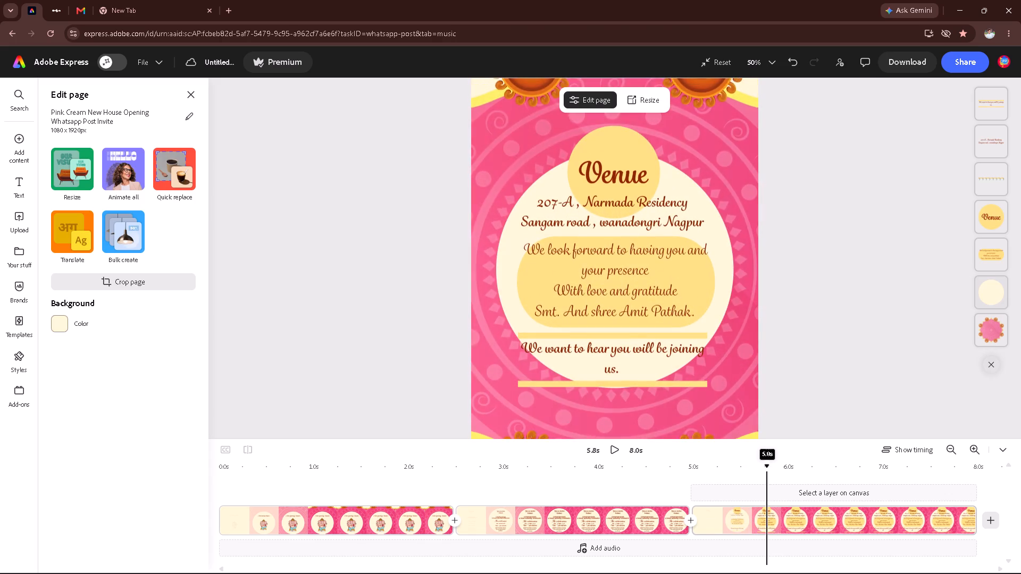
{"action": "left_click_drag", "start_coordinate": [768, 469], "coordinate": [816, 474]}
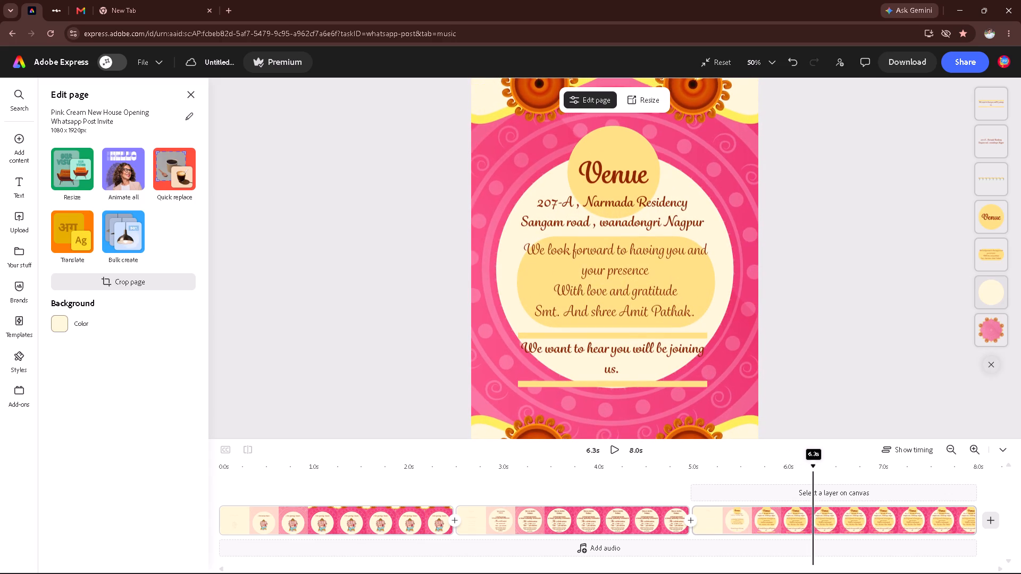
{"action": "left_click_drag", "start_coordinate": [816, 474], "coordinate": [839, 482]}
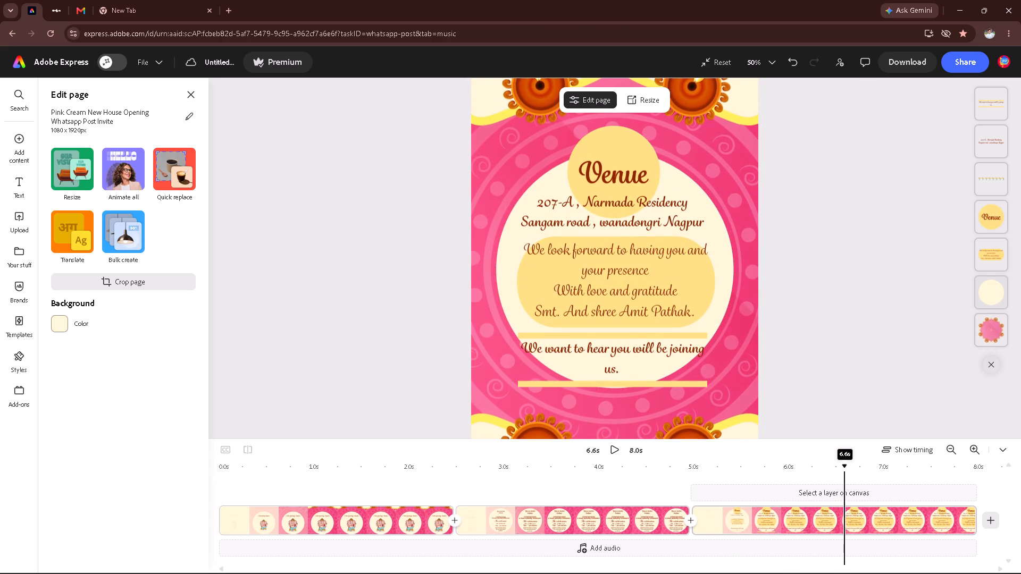
{"action": "left_click_drag", "start_coordinate": [839, 482], "coordinate": [717, 482]}
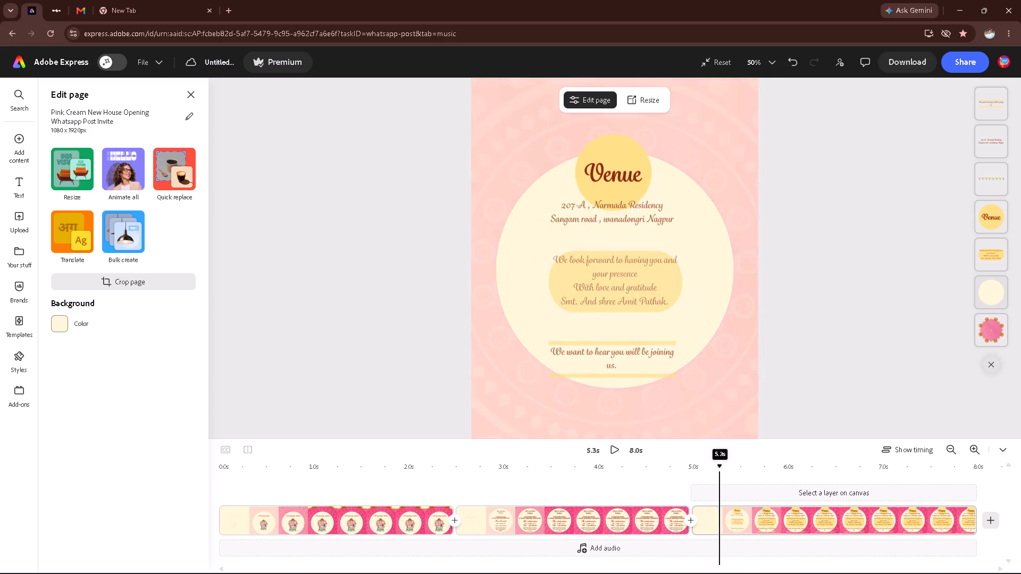
{"action": "left_click_drag", "start_coordinate": [717, 482], "coordinate": [760, 480]}
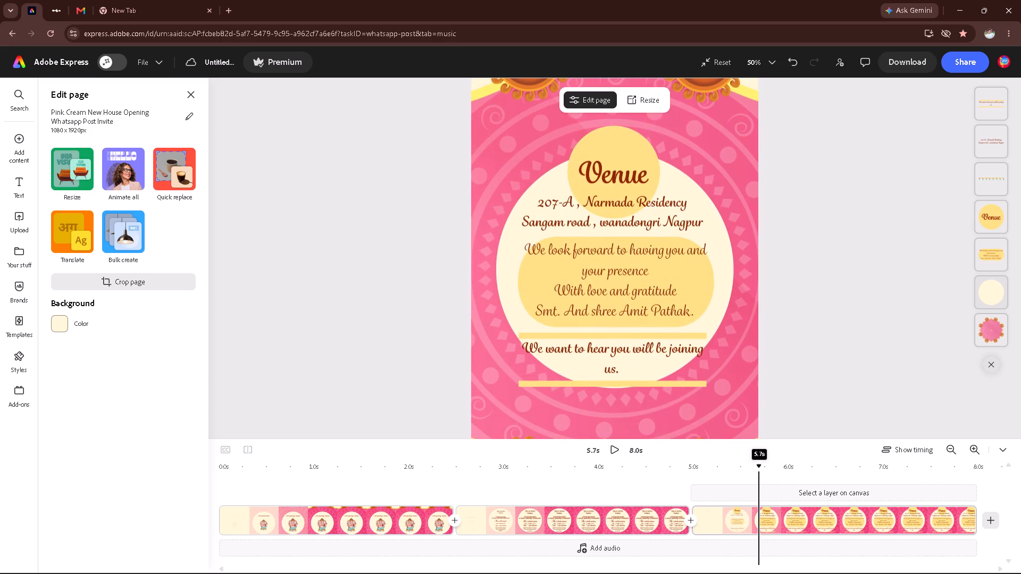
{"action": "left_click_drag", "start_coordinate": [760, 480], "coordinate": [769, 479]}
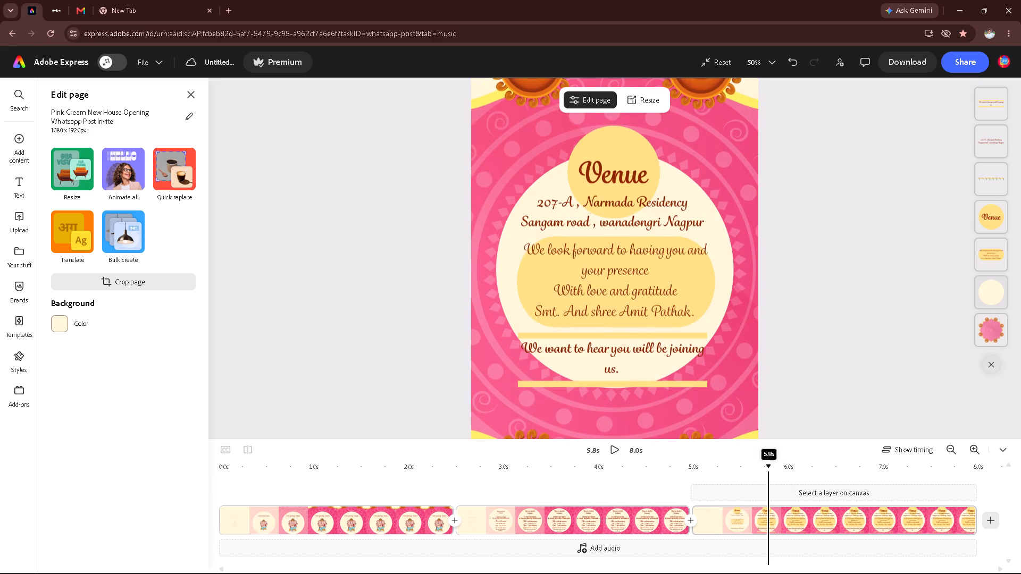
{"action": "left_click_drag", "start_coordinate": [769, 479], "coordinate": [771, 479]}
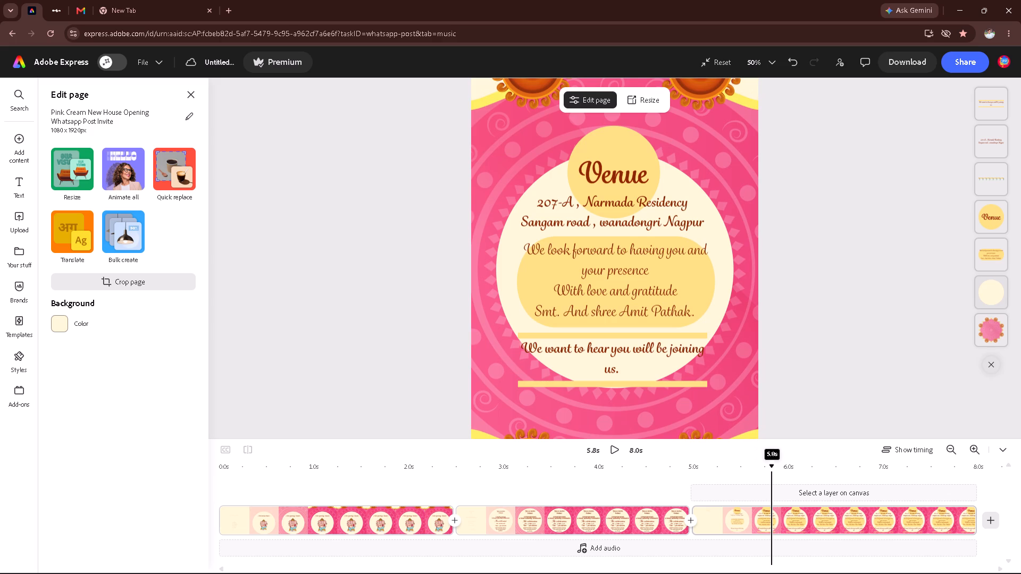
{"action": "left_click_drag", "start_coordinate": [771, 479], "coordinate": [624, 488]}
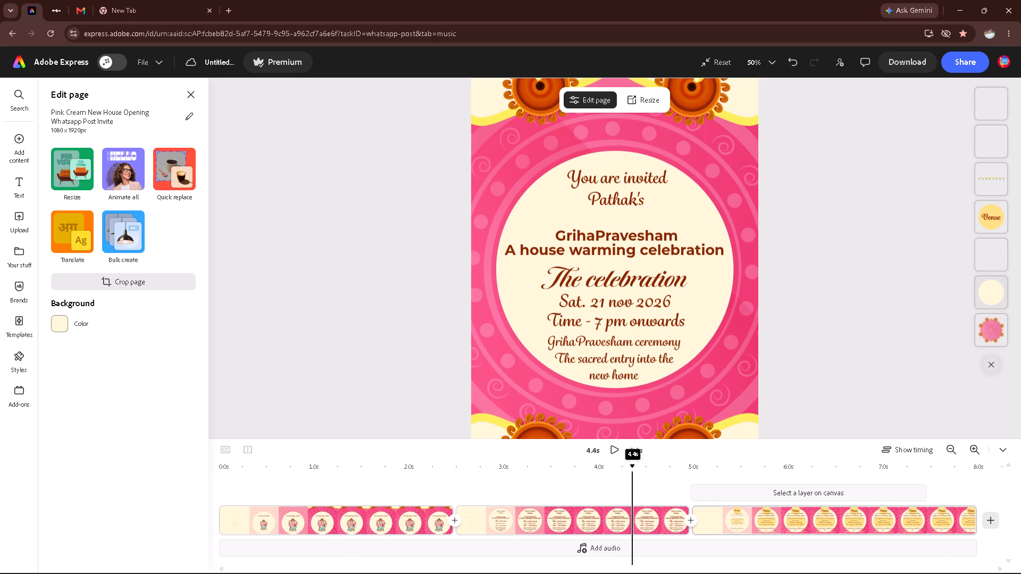
{"action": "left_click_drag", "start_coordinate": [624, 488], "coordinate": [606, 488]}
{"action": "left_click", "coordinate": [578, 529]}
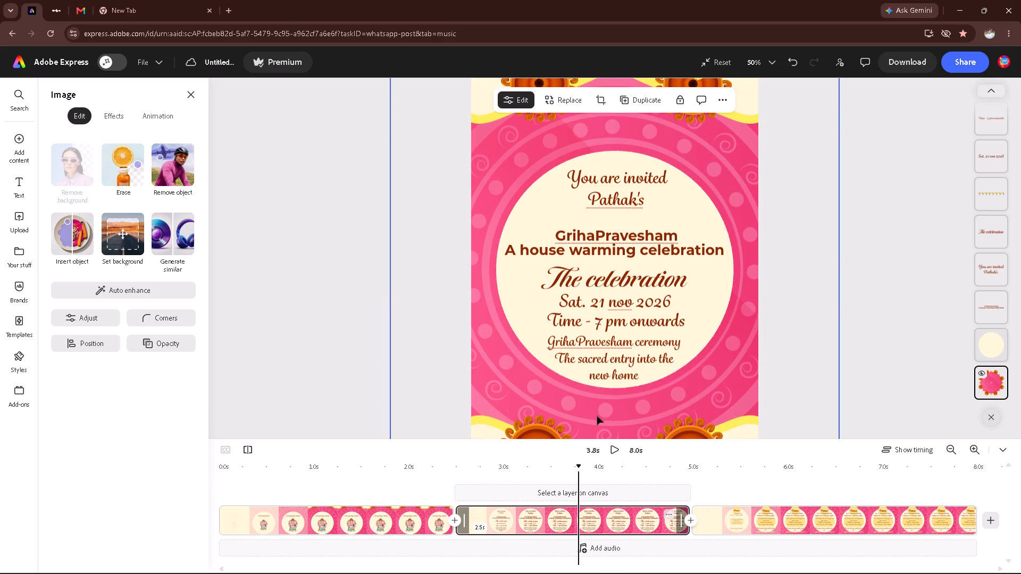
Copy the "Venue" heading with its yellow circle onto the second page and move it left, clear of the invitation text.
{"action": "left_click", "coordinate": [784, 462]}
{"action": "left_click", "coordinate": [613, 166]}
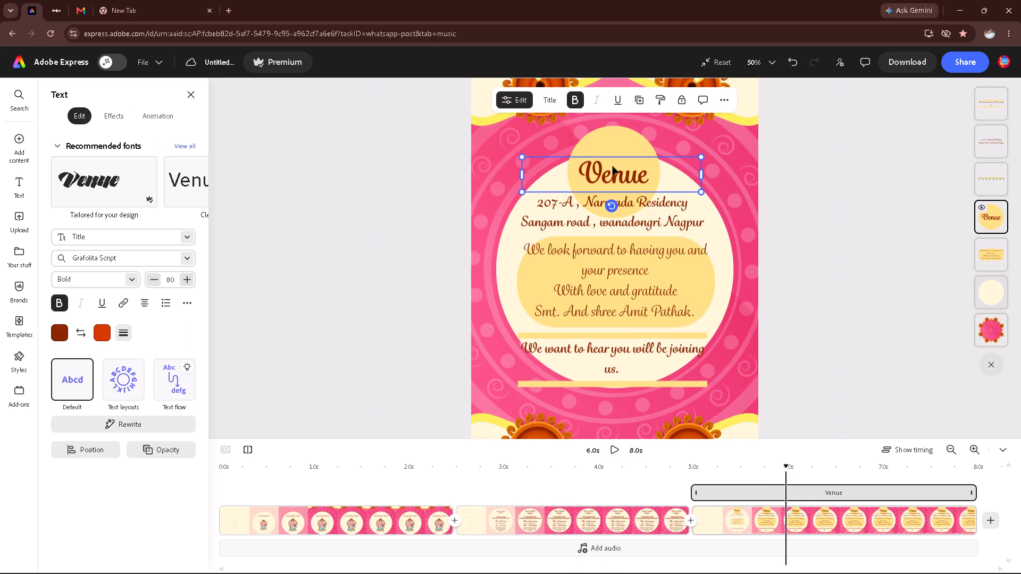
{"action": "key", "text": "ctrl+c"}
{"action": "key", "text": "ctrl+c"}
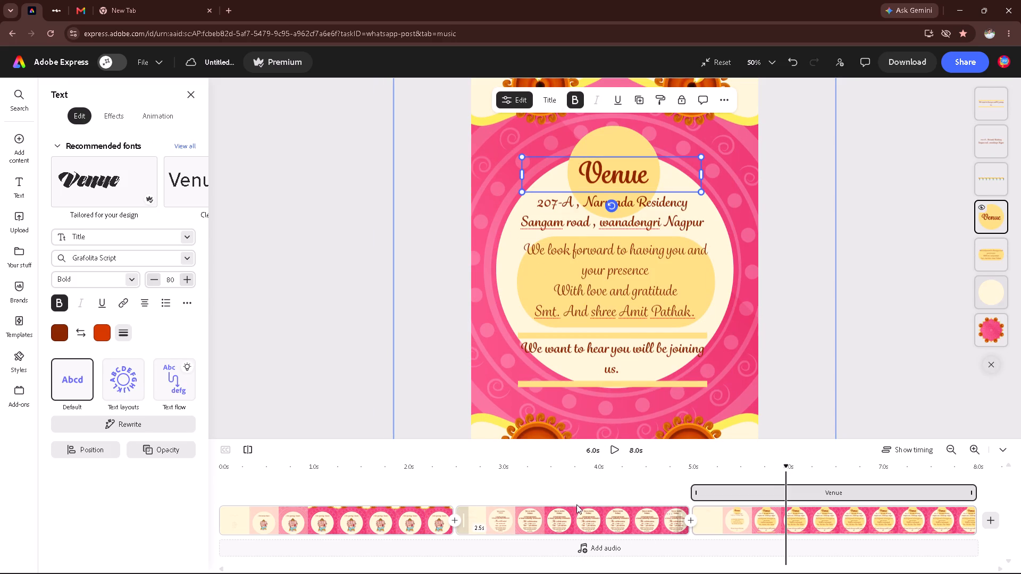
{"action": "left_click", "coordinate": [579, 467]}
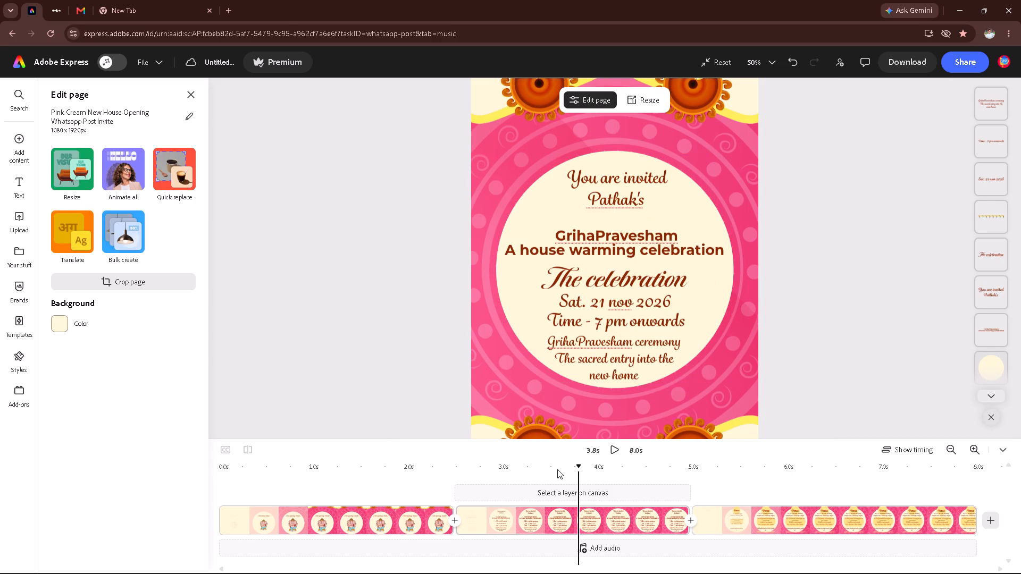
{"action": "left_click", "coordinate": [808, 288]}
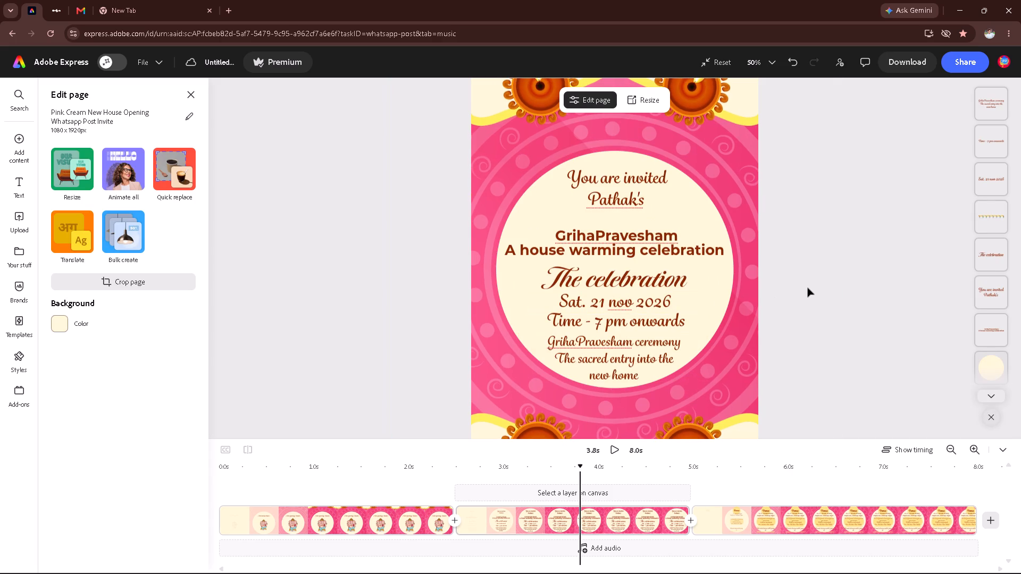
{"action": "key", "text": "ctrl+v"}
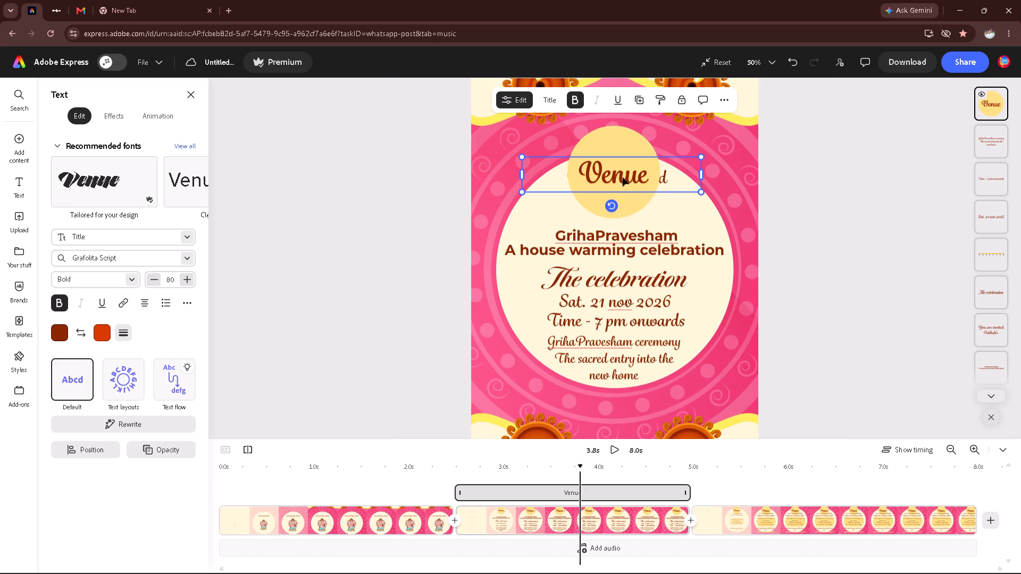
{"action": "left_click_drag", "start_coordinate": [623, 178], "coordinate": [506, 186]}
Replace the copied heading's word "Venue" with the text "You are invited Pathak's" copied from the existing invitation text.
{"action": "double_click", "coordinate": [610, 183]}
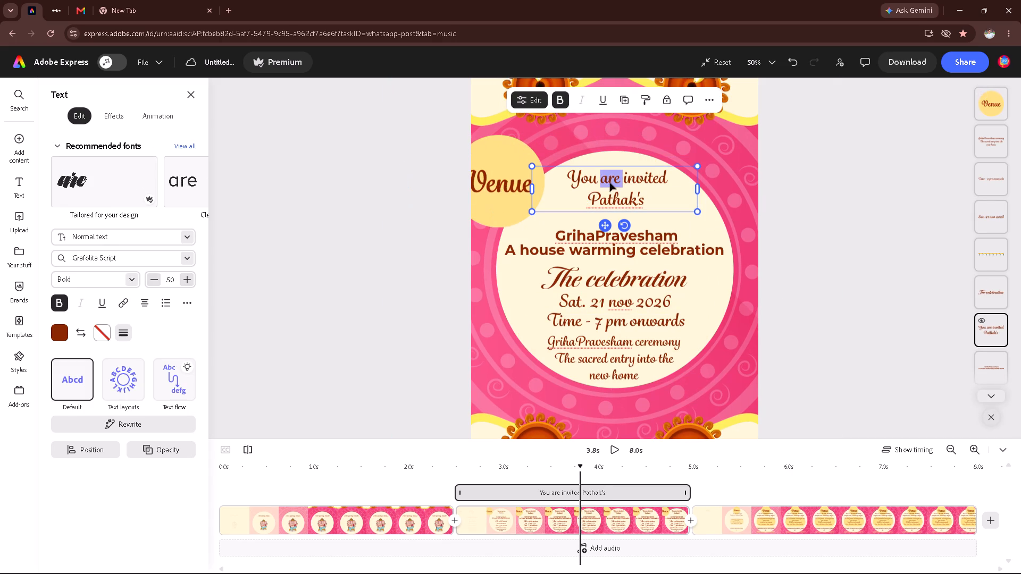
{"action": "left_click_drag", "start_coordinate": [572, 179], "coordinate": [658, 210]}
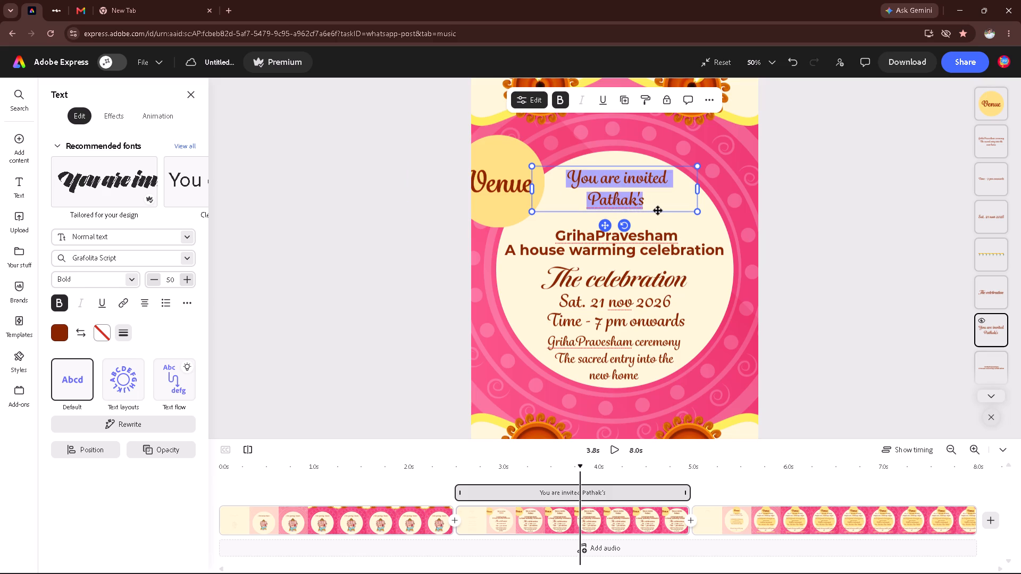
{"action": "key", "text": "ctrl+c"}
{"action": "key", "text": "ctrl+c"}
{"action": "double_click", "coordinate": [504, 191]}
{"action": "key", "text": "ctrl+v"}
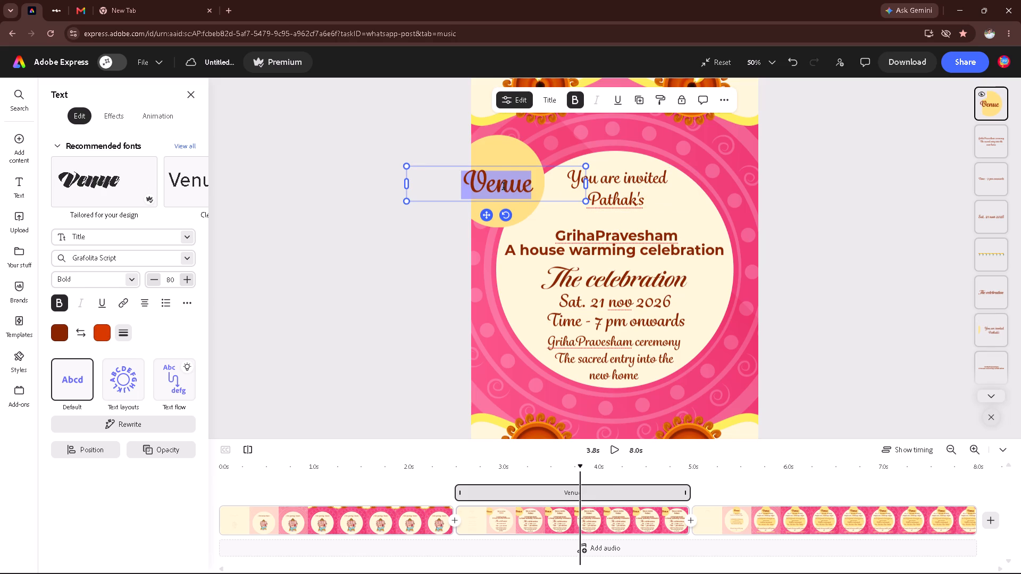
{"action": "left_click", "coordinate": [623, 193]}
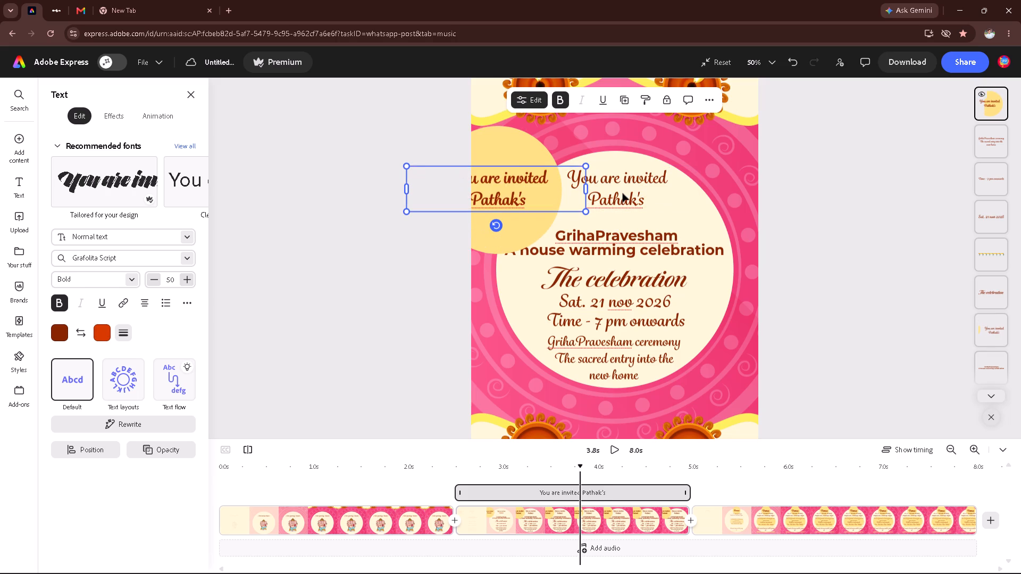
Delete the original "You are invited Pathak's" text that has no yellow circle from the second page.
{"action": "left_click", "coordinate": [630, 201]}
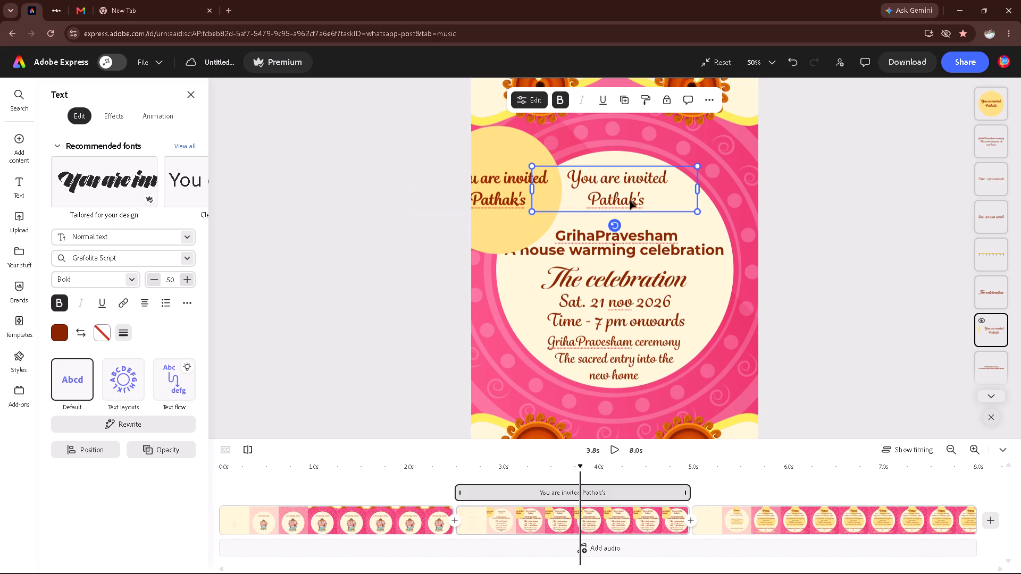
{"action": "key", "text": "Delete"}
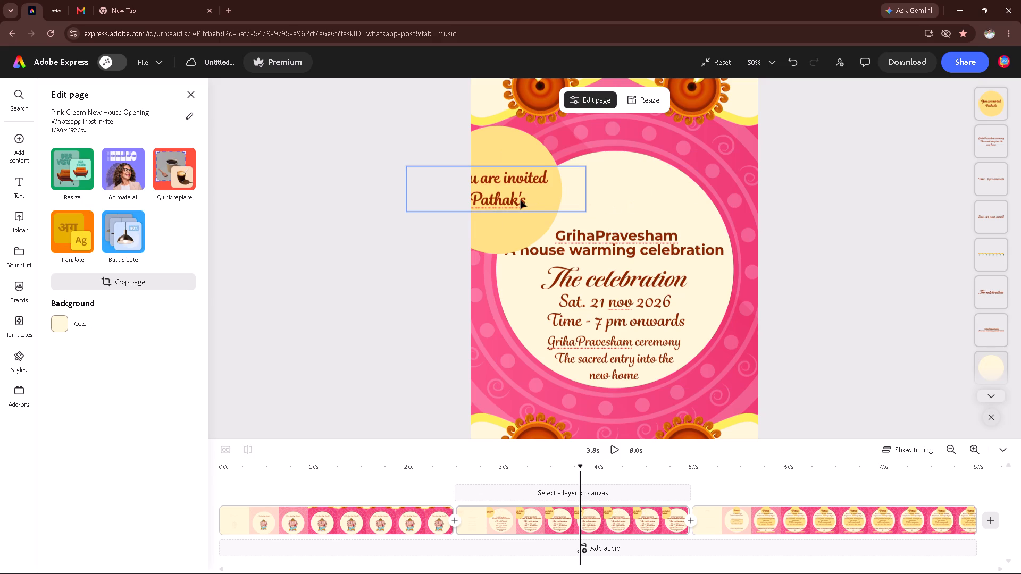
Move the "You are invited Pathak's" heading with its yellow circle to the centre, overlapping the top of the cream circle.
{"action": "left_click_drag", "start_coordinate": [534, 199], "coordinate": [648, 182]}
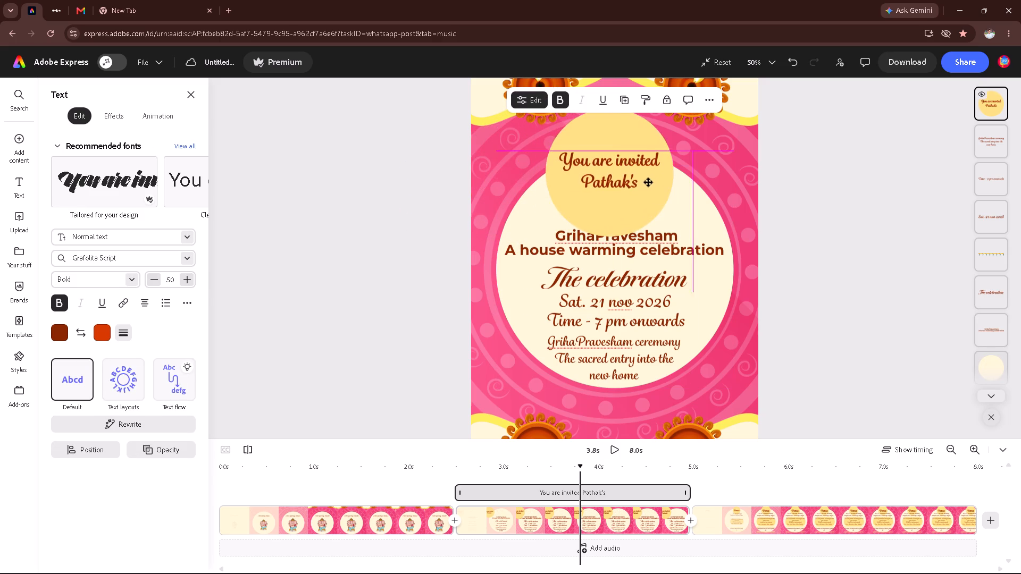
{"action": "left_click_drag", "start_coordinate": [648, 182], "coordinate": [650, 187]}
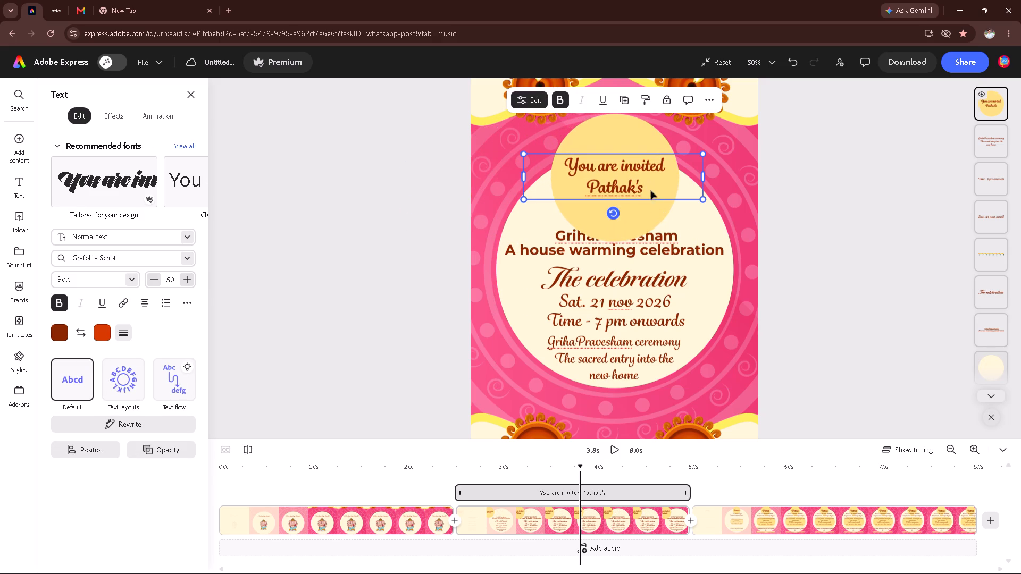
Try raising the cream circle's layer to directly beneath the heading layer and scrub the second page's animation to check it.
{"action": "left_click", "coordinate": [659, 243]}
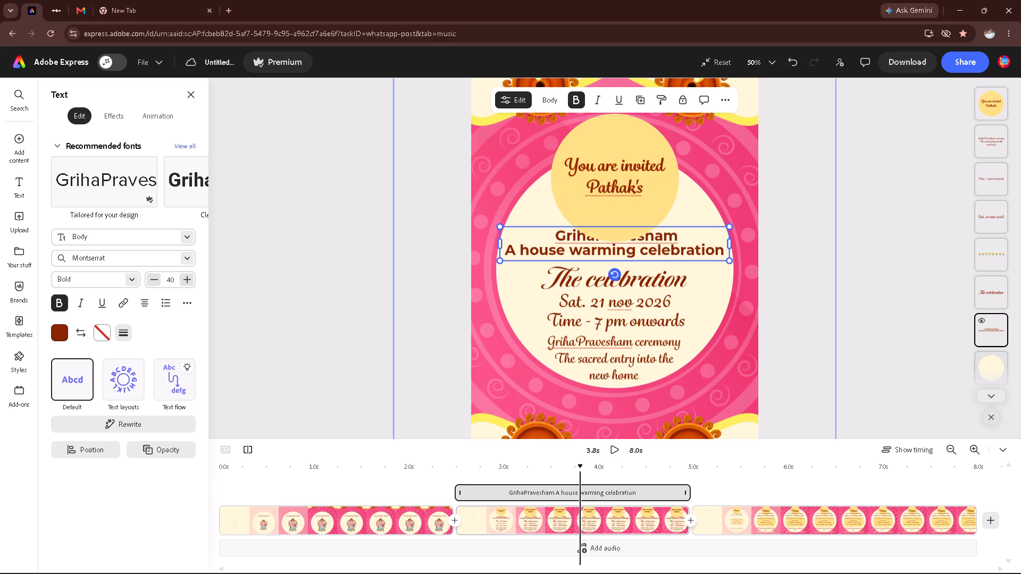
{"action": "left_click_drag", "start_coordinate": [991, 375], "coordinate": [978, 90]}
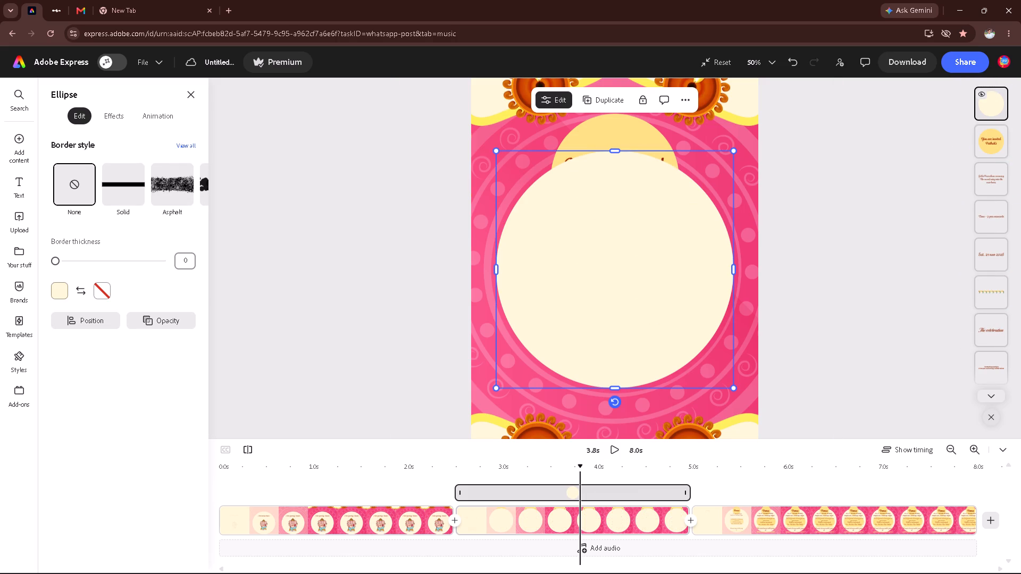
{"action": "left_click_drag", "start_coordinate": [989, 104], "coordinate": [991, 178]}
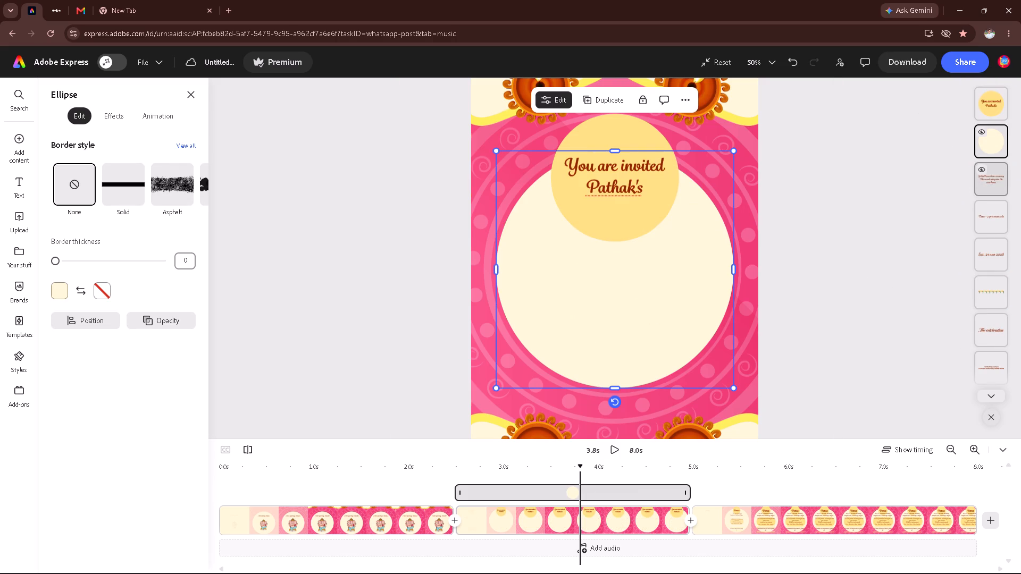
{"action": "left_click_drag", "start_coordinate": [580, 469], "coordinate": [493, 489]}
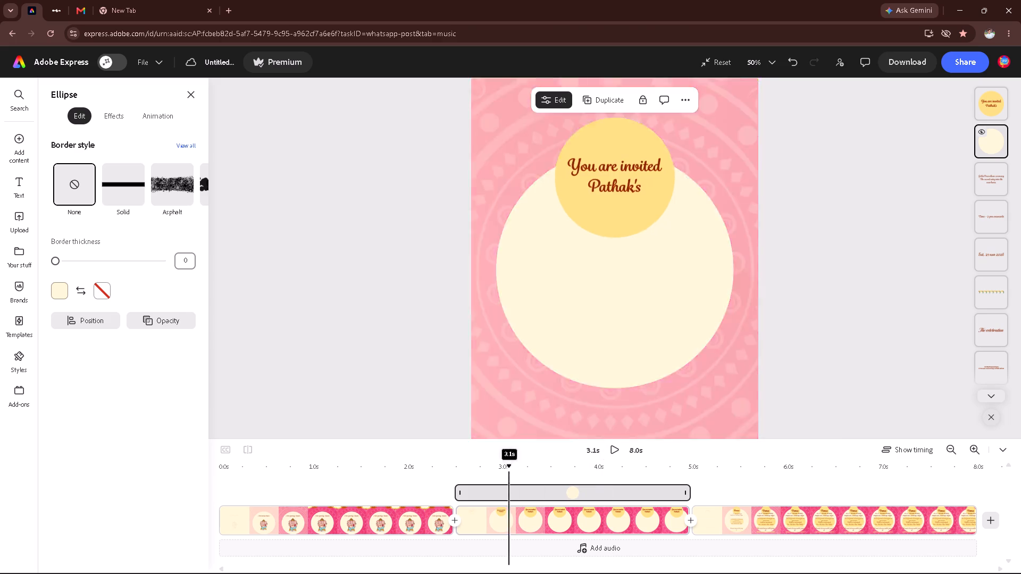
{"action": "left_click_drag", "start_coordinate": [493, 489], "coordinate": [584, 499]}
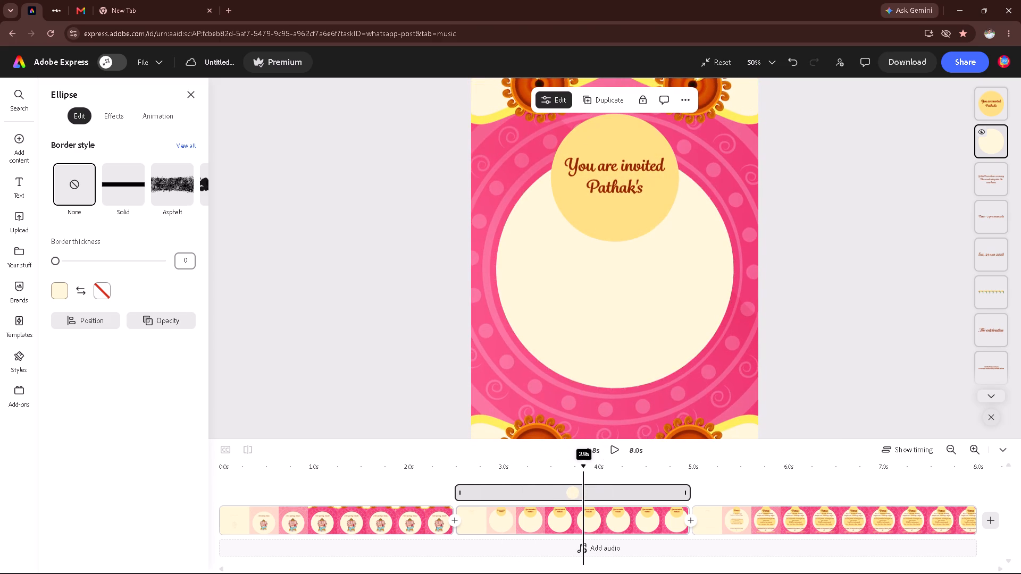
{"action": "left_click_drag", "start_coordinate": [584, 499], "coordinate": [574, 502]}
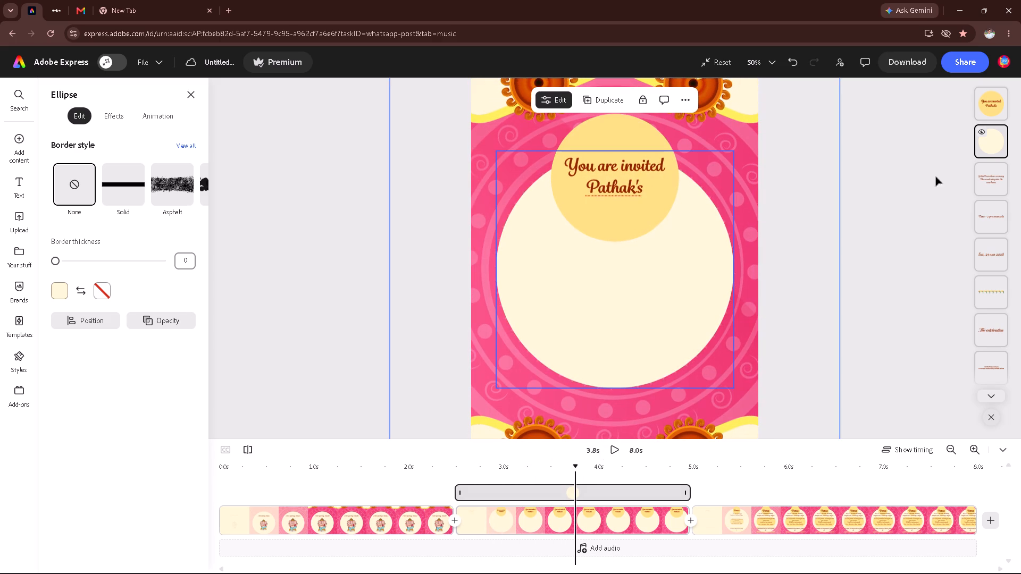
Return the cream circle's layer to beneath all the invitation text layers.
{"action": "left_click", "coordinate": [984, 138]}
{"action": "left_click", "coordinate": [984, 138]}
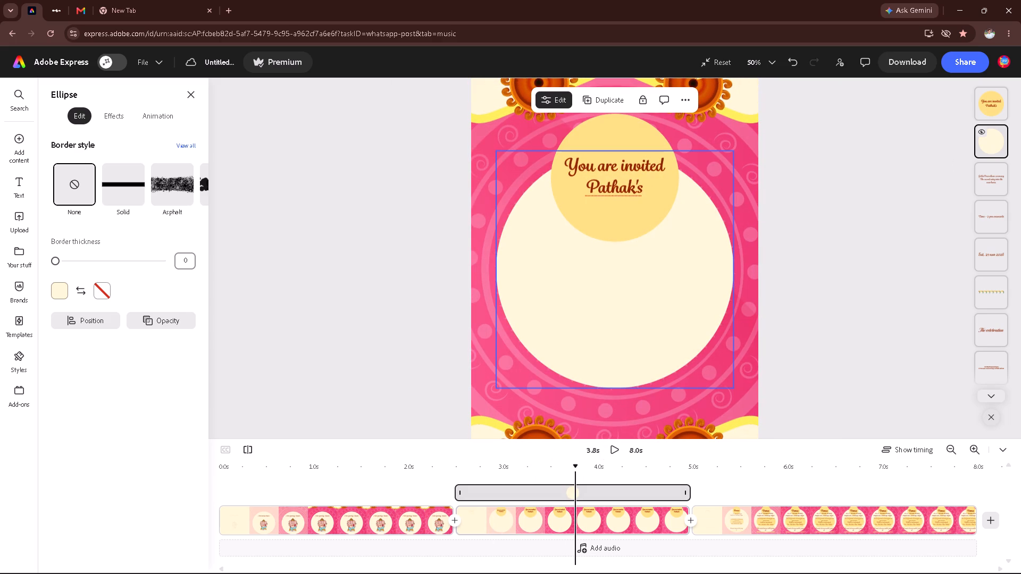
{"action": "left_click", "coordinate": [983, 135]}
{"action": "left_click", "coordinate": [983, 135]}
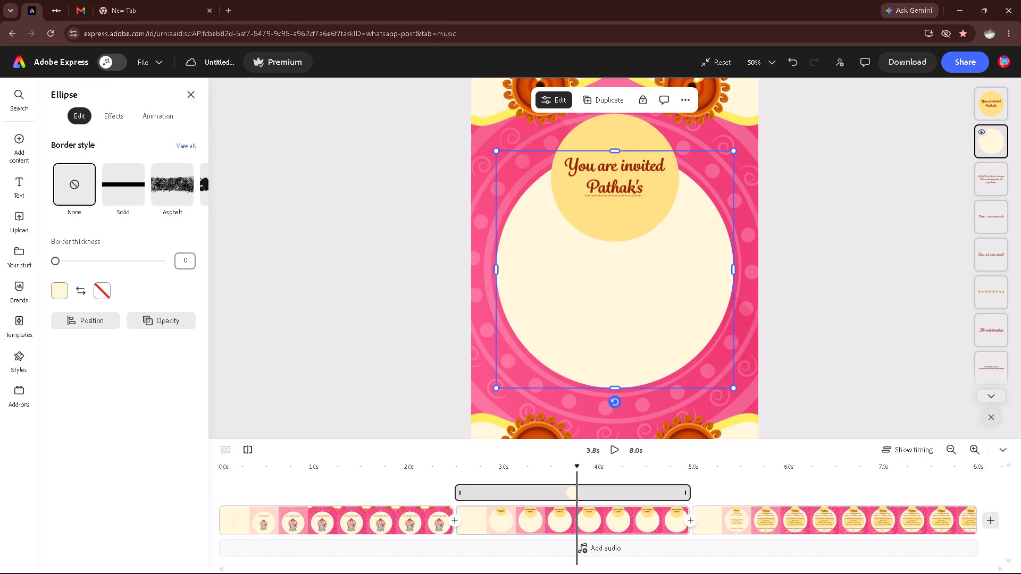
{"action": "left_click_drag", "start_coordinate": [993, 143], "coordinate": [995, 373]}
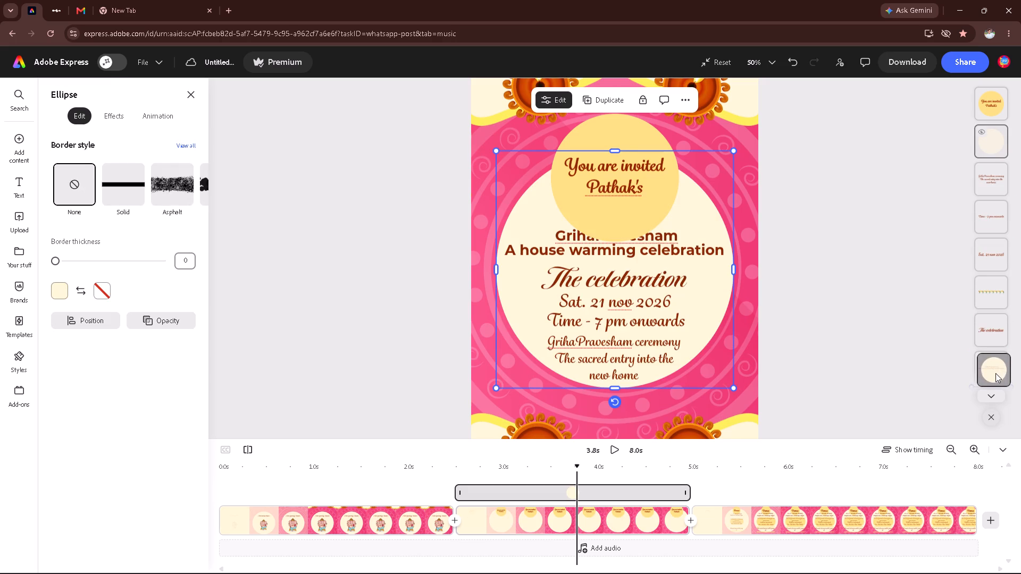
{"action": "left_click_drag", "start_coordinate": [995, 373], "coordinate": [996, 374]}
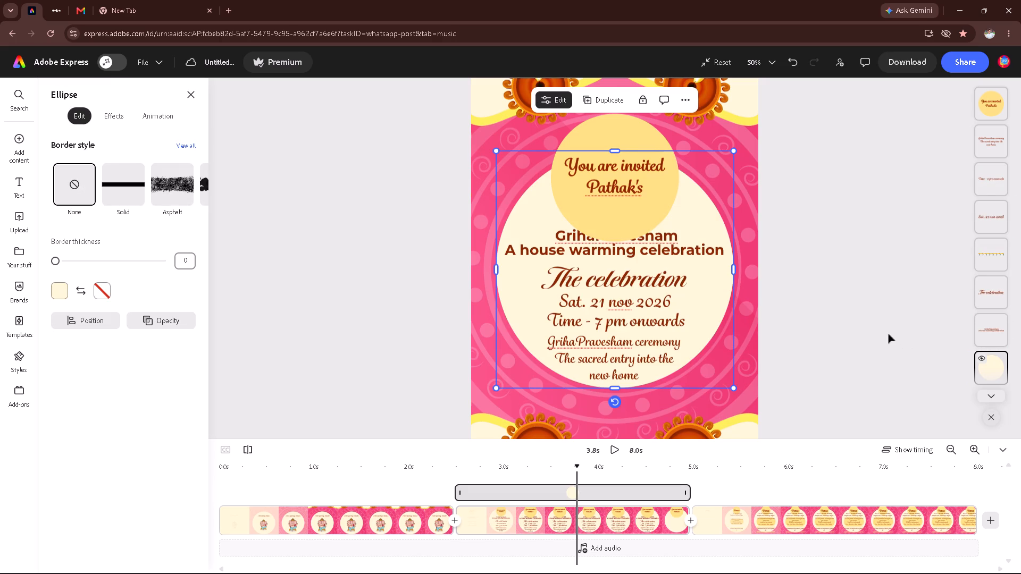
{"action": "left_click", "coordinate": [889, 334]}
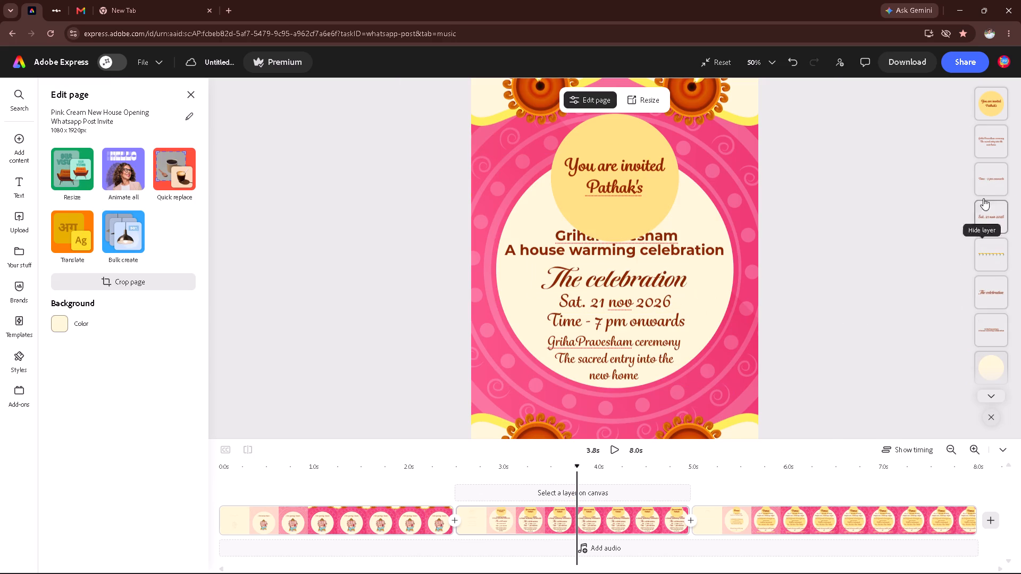
Move the yellow-circle heading's layer down beneath the other invitation texts, directly above the cream circle's layer.
{"action": "scroll", "coordinate": [983, 112], "scroll_direction": "up", "scroll_amount": 3}
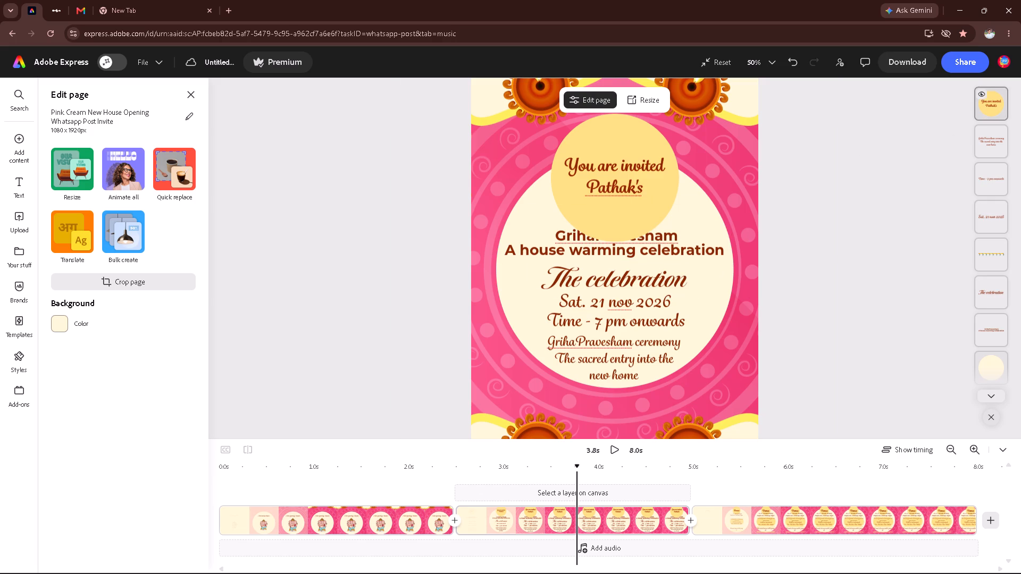
{"action": "left_click_drag", "start_coordinate": [986, 112], "coordinate": [988, 206]}
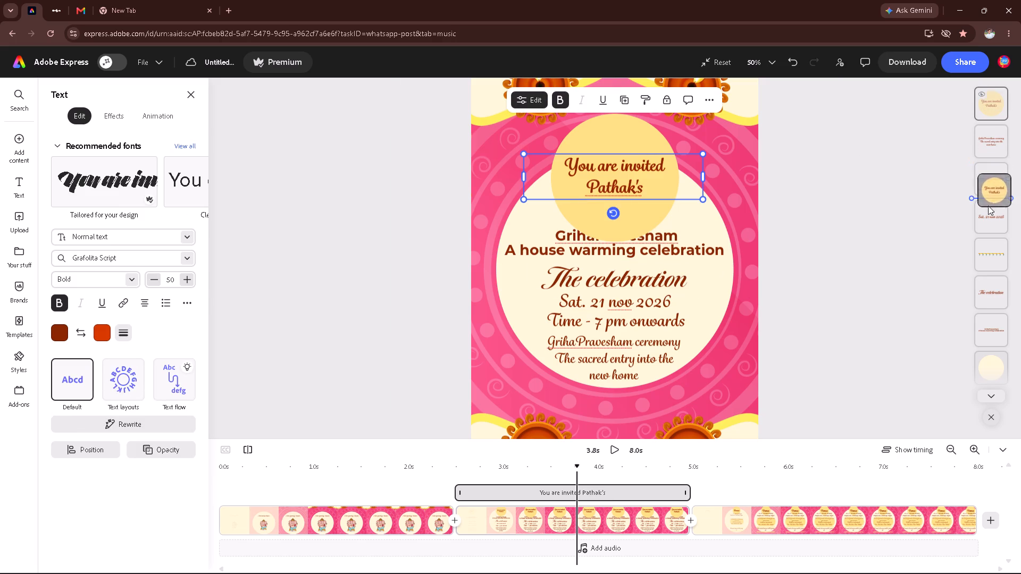
{"action": "left_click_drag", "start_coordinate": [988, 206], "coordinate": [987, 352]}
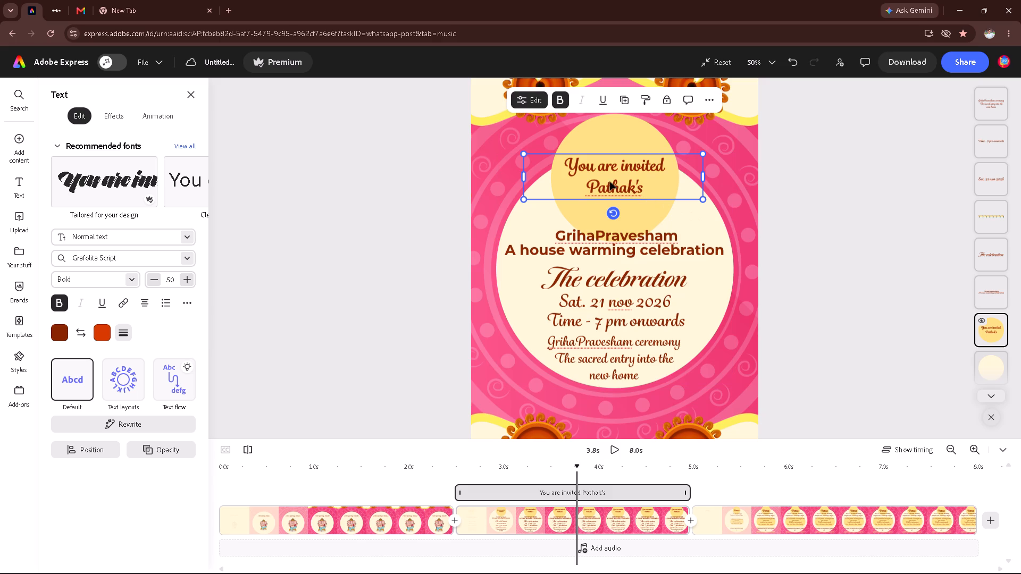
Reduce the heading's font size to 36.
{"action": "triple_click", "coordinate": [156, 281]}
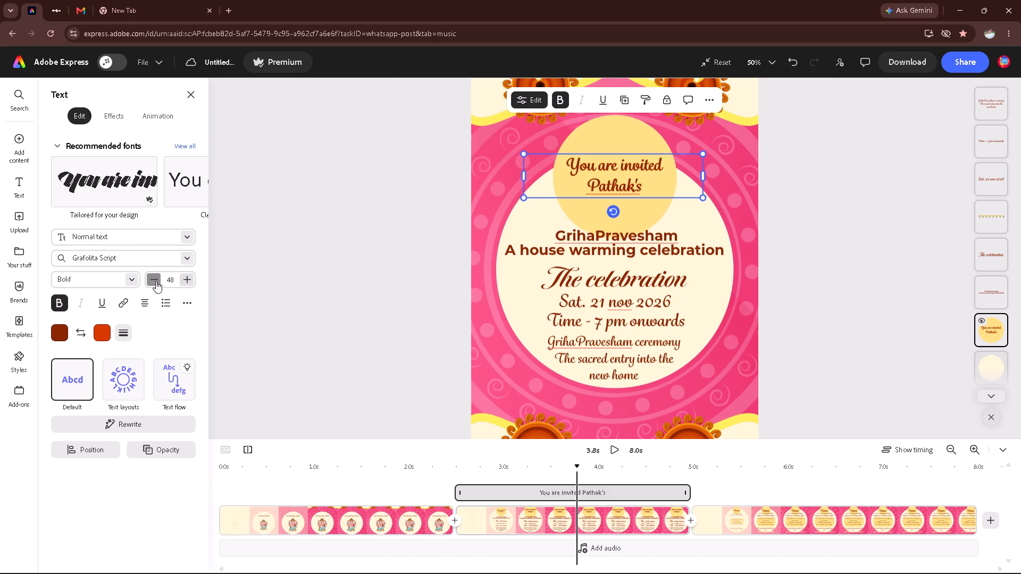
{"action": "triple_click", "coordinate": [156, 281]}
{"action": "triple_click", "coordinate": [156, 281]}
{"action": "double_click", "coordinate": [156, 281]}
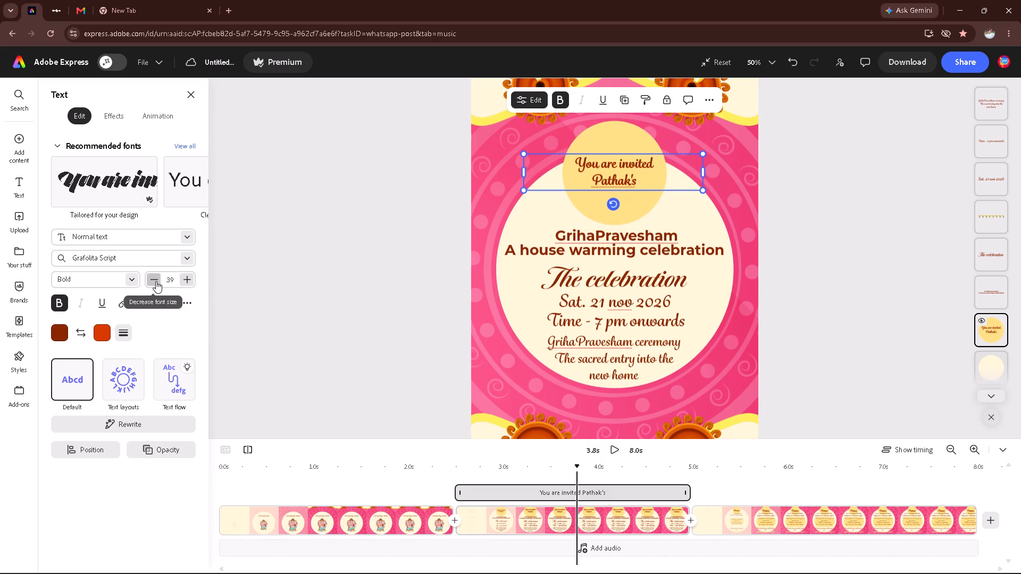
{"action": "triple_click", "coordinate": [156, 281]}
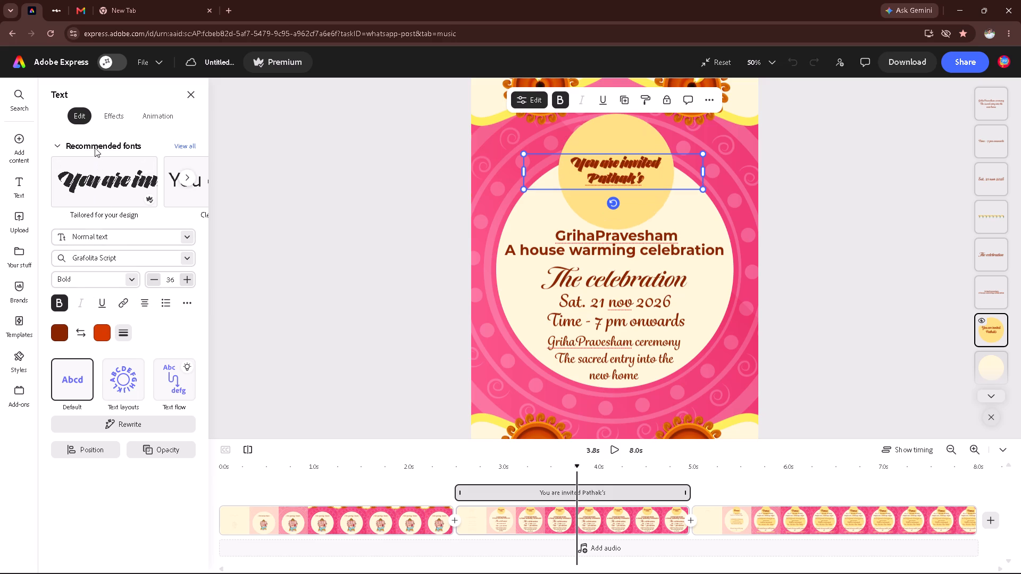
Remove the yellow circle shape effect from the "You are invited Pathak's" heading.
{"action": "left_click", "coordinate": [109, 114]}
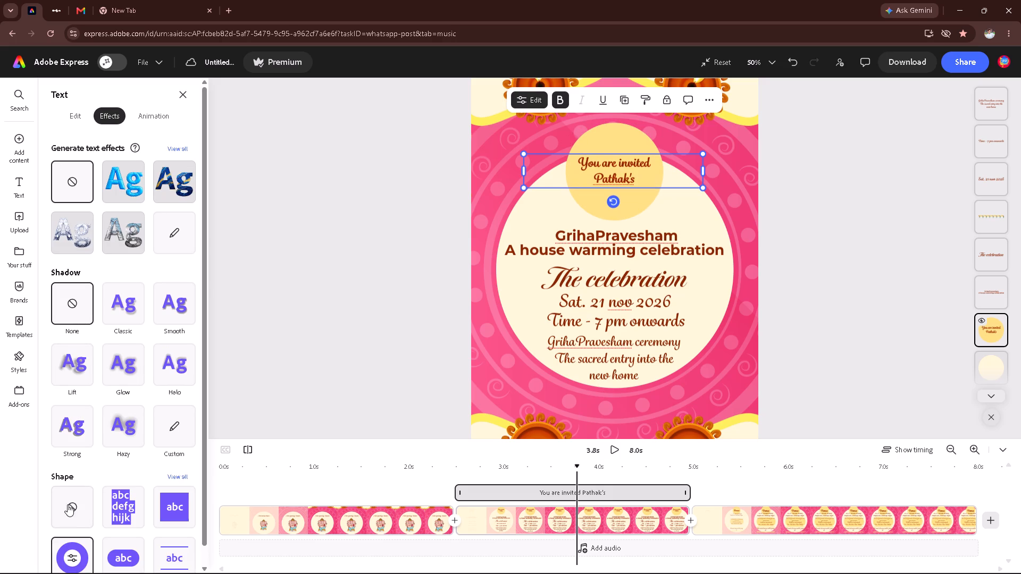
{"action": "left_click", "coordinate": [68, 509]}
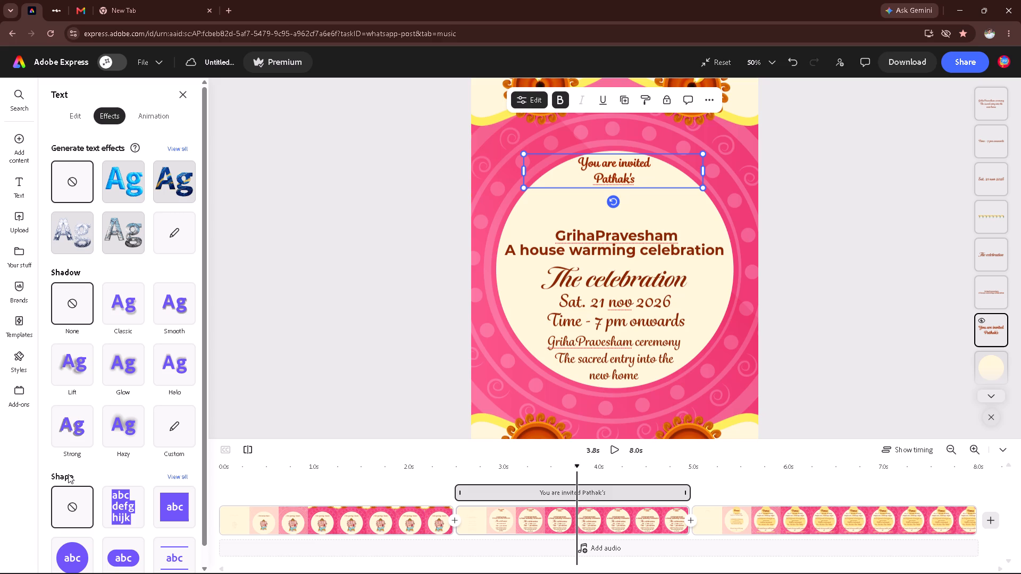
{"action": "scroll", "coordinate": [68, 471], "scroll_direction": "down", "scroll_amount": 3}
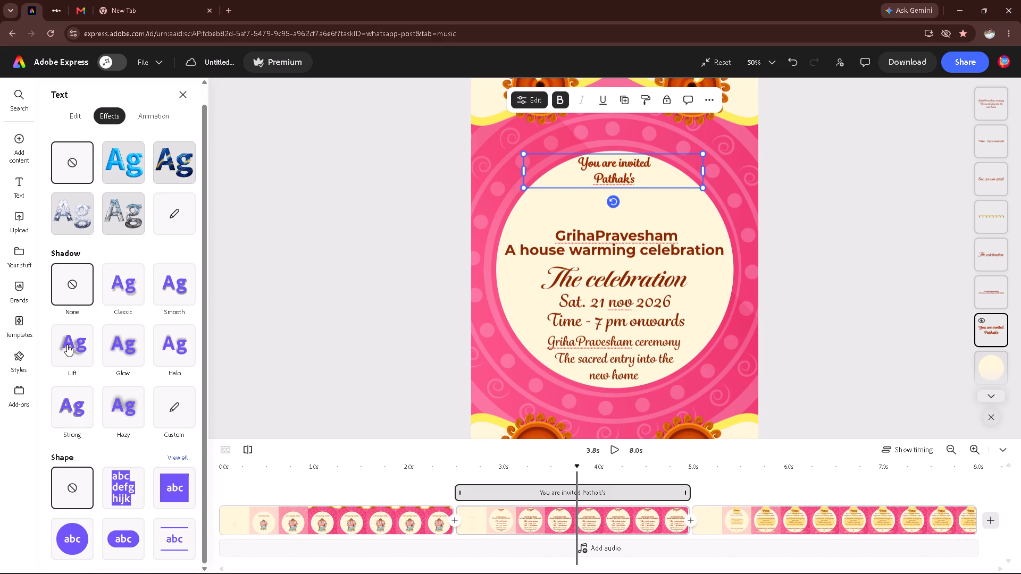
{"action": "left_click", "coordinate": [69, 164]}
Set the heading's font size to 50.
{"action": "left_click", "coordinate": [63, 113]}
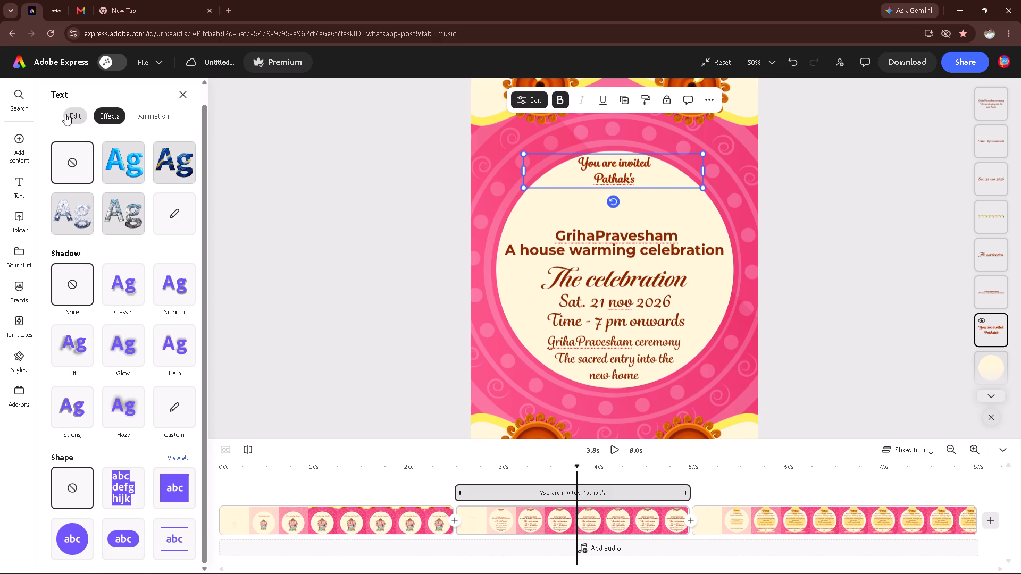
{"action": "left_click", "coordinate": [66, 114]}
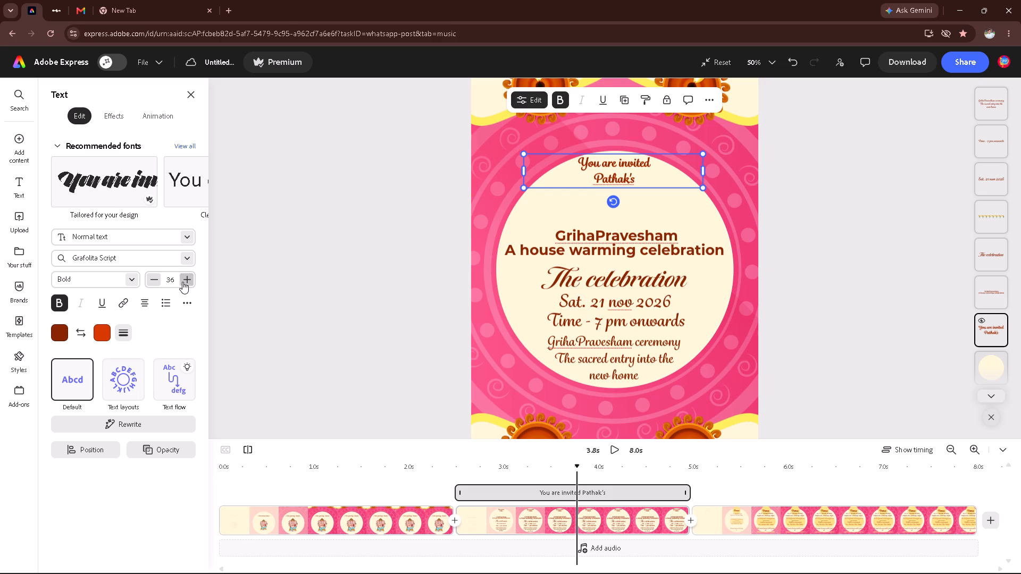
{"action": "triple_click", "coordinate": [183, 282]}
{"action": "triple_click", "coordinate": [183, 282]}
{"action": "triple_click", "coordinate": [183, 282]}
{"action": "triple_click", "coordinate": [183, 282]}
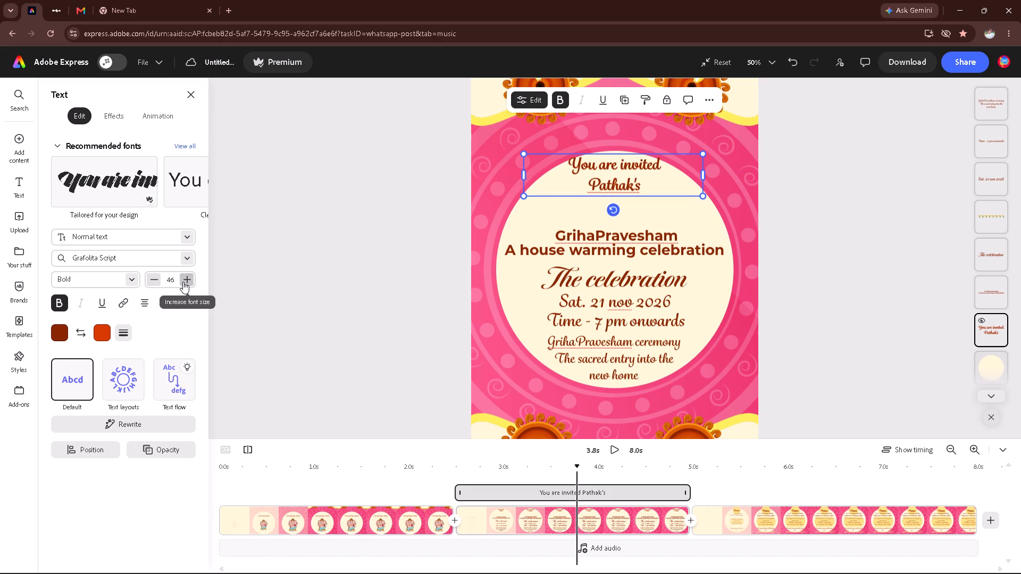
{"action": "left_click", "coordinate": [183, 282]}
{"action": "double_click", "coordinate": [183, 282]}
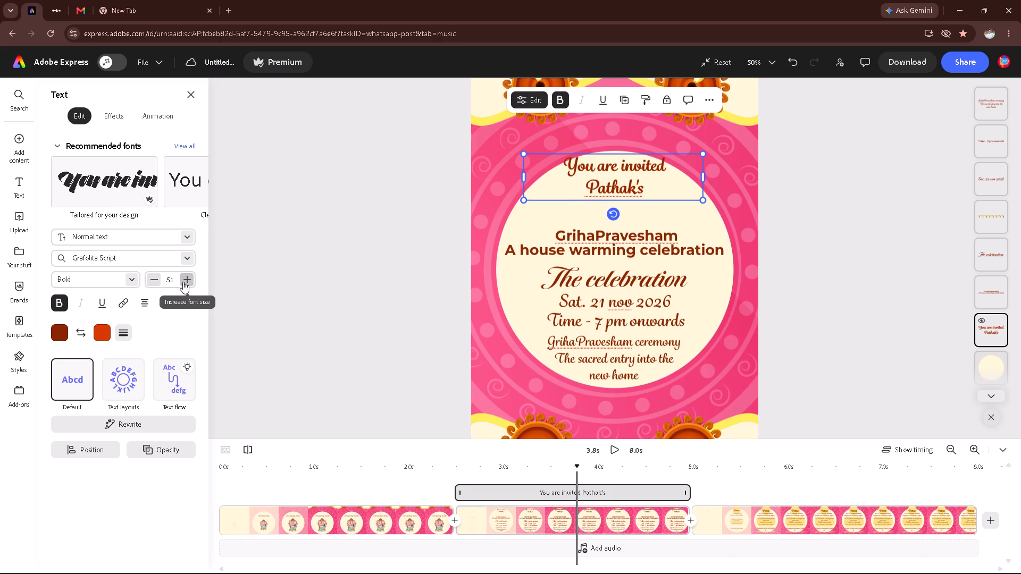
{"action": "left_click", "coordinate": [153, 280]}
Move the heading down inside the cream circle, centred above the "GrihaPravesham A house warming celebration" text.
{"action": "left_click_drag", "start_coordinate": [617, 181], "coordinate": [616, 189]}
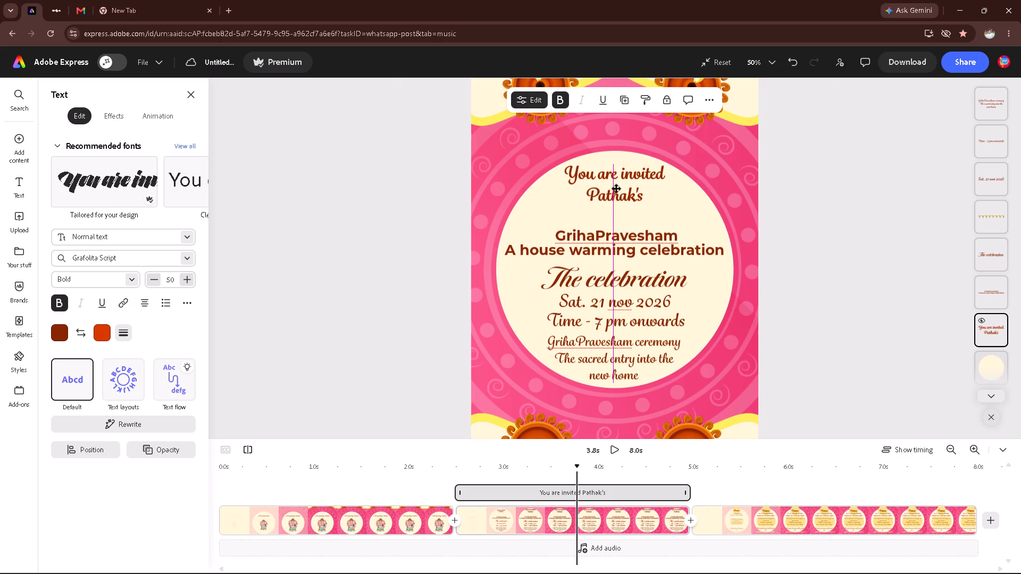
{"action": "left_click_drag", "start_coordinate": [616, 189], "coordinate": [616, 191]}
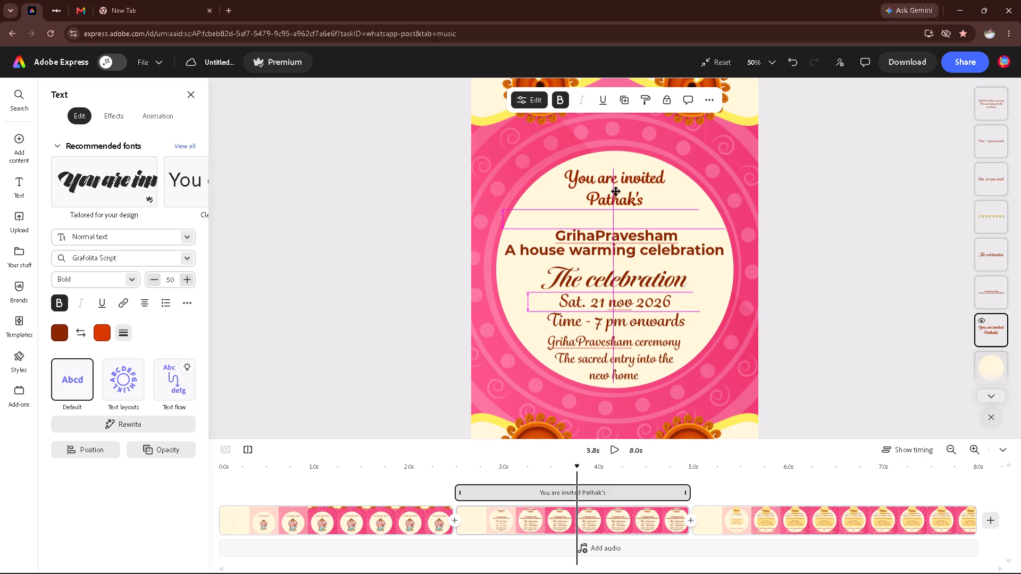
{"action": "left_click_drag", "start_coordinate": [616, 191], "coordinate": [615, 192]}
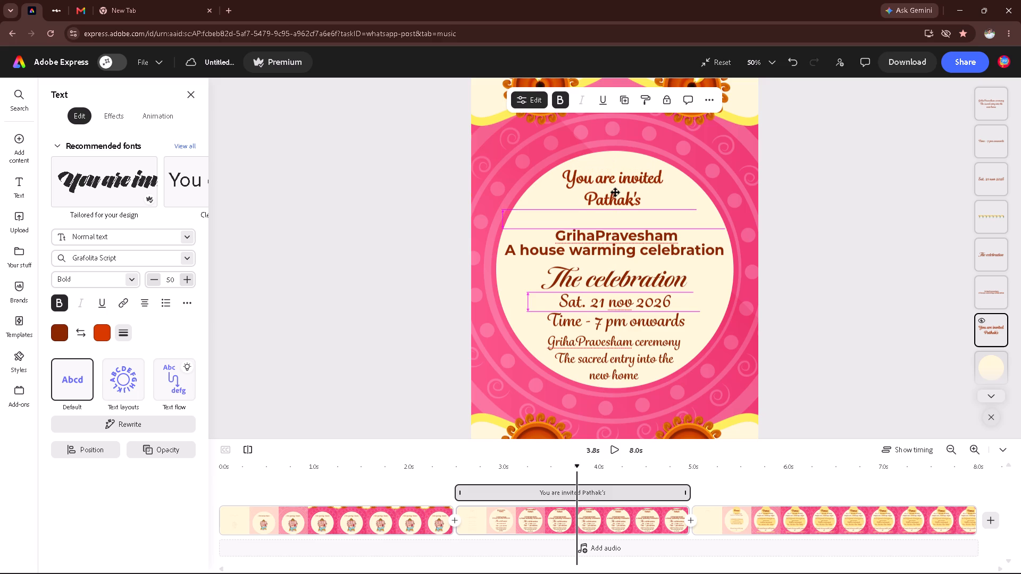
{"action": "left_click_drag", "start_coordinate": [615, 192], "coordinate": [617, 193]}
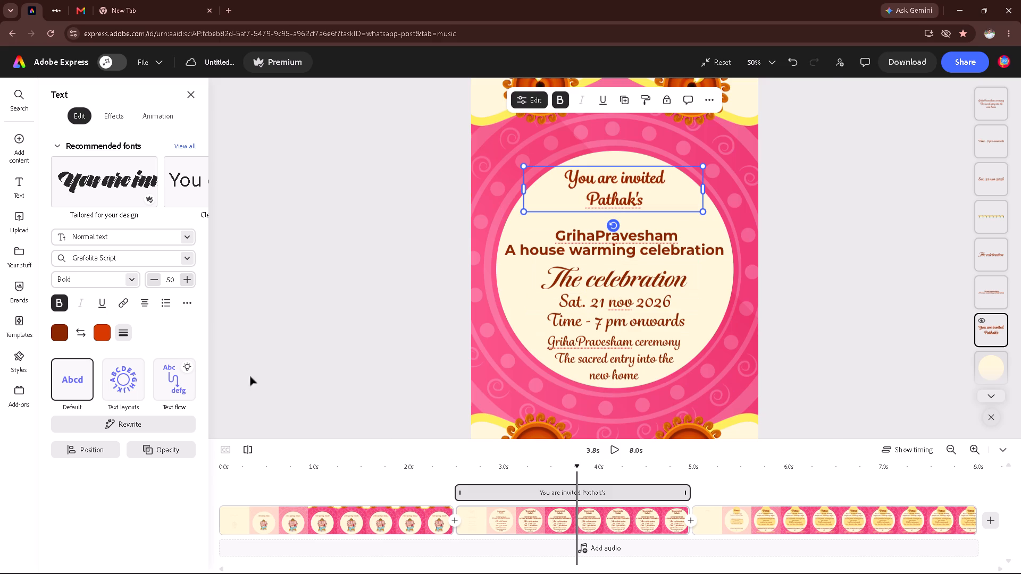
Apply the rounded pill shape effect behind the "You are invited Pathak's" heading.
{"action": "left_click", "coordinate": [121, 122]}
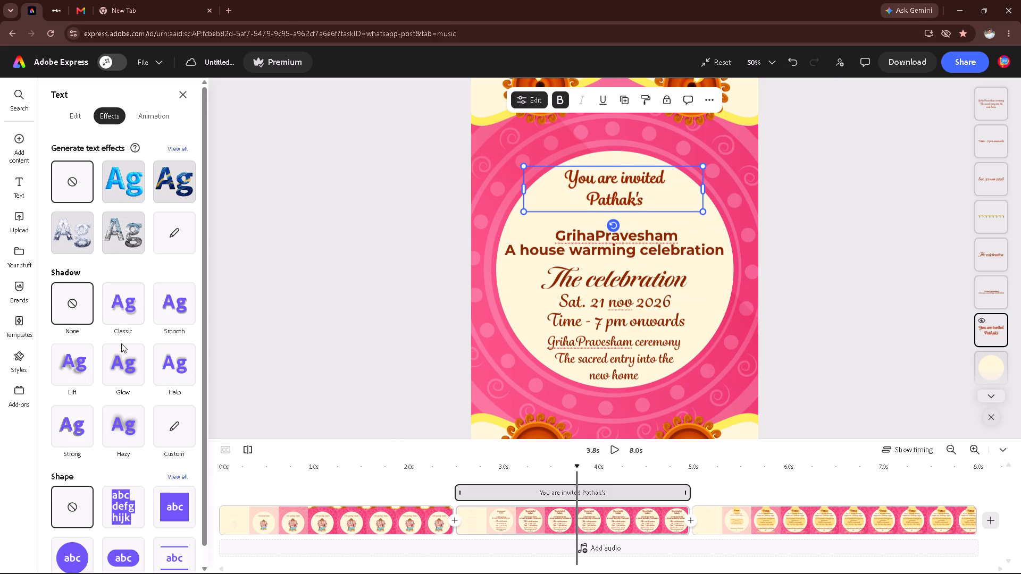
{"action": "scroll", "coordinate": [119, 377], "scroll_direction": "down", "scroll_amount": 4}
{"action": "left_click", "coordinate": [118, 542]}
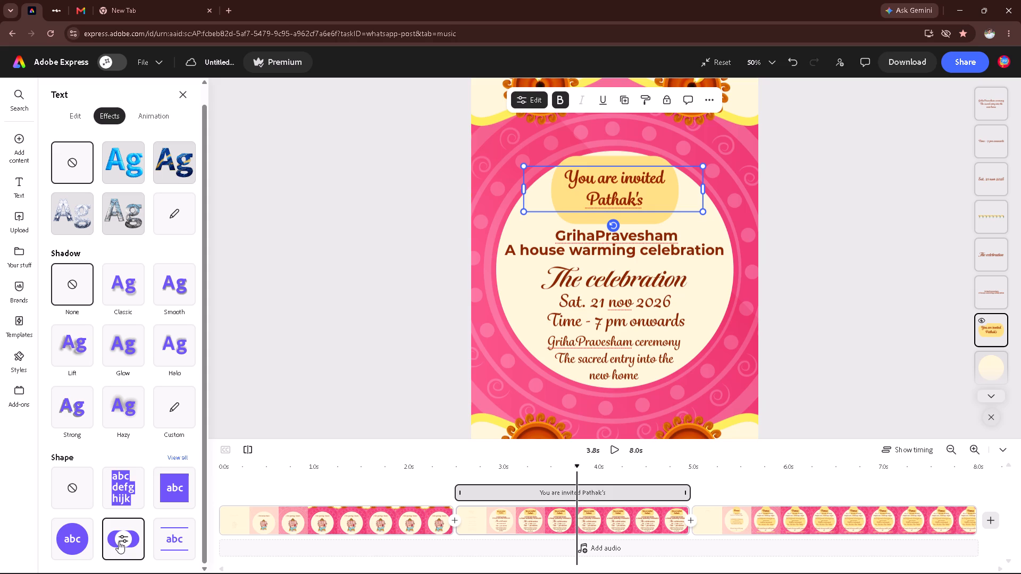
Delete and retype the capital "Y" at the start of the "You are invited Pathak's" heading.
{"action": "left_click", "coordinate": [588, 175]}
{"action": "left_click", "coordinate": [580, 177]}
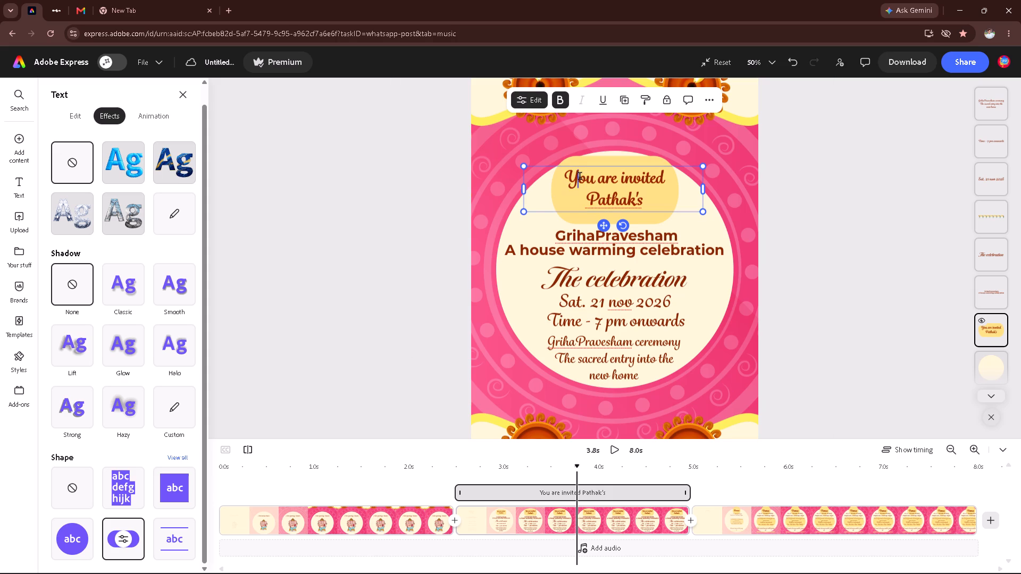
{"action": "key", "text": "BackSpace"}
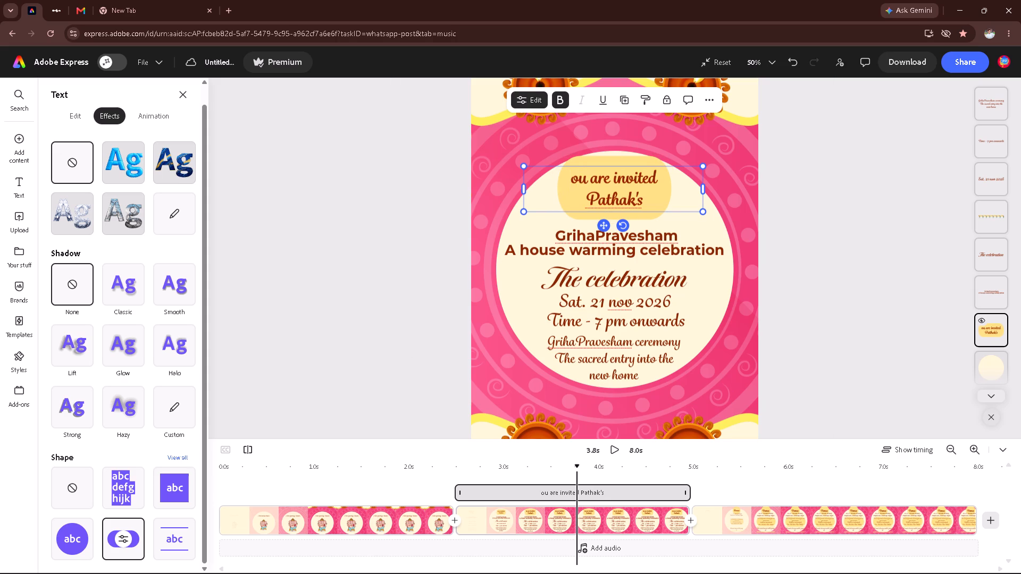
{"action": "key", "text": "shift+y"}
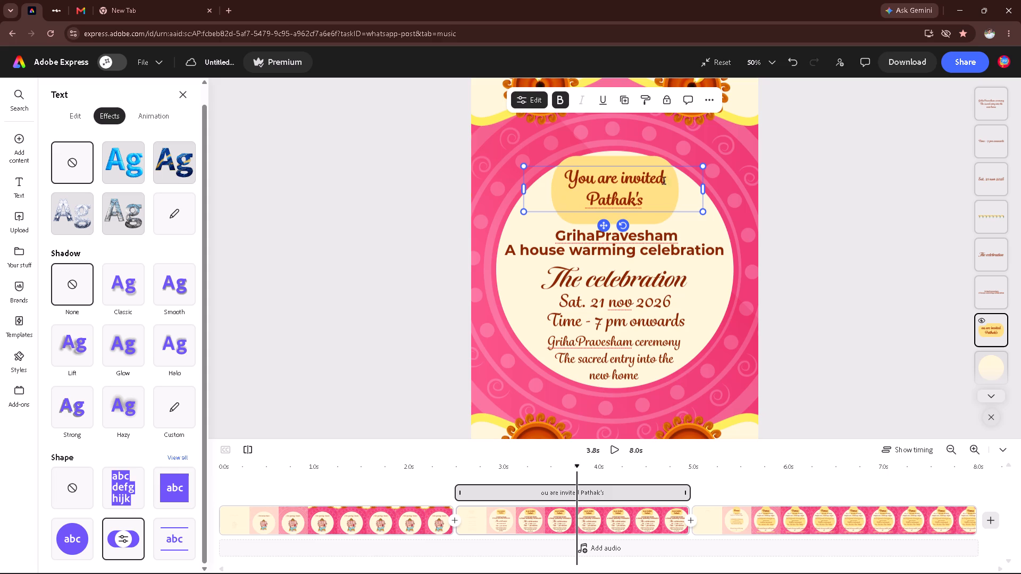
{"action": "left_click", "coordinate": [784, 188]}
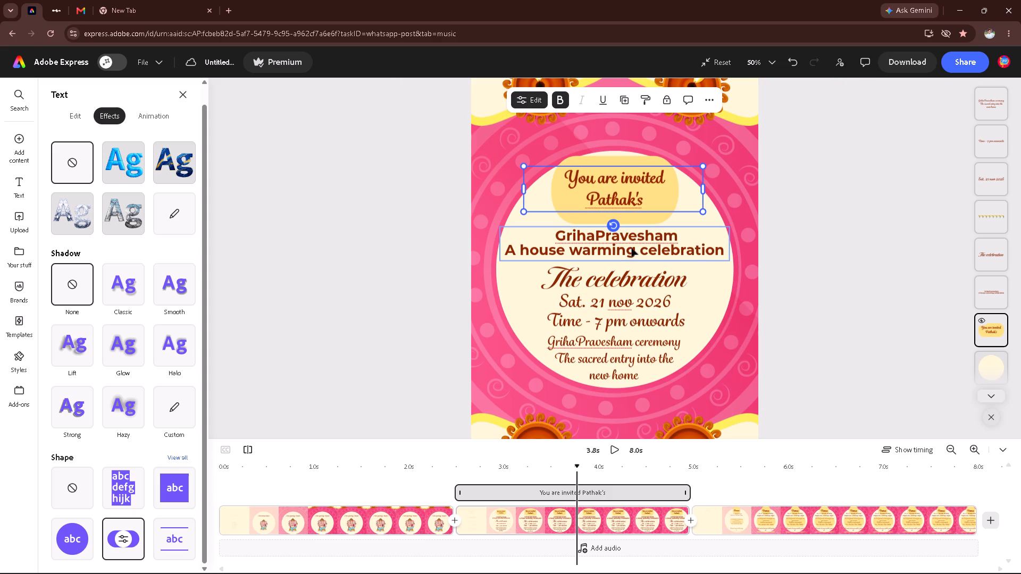
Apply the rounded pill shape effect behind "The celebration" text, trying the circle shape first.
{"action": "left_click", "coordinate": [627, 269]}
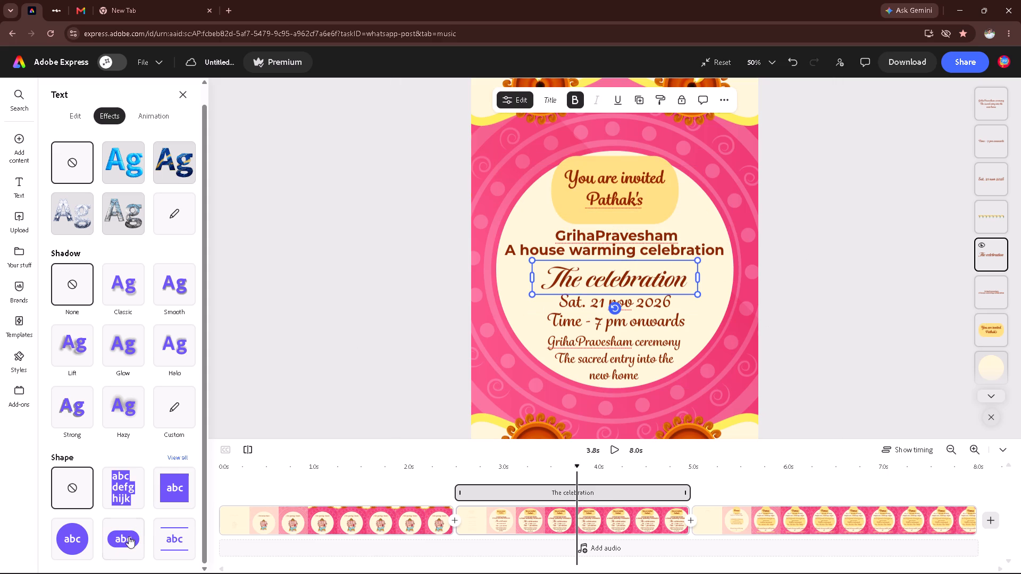
{"action": "left_click", "coordinate": [69, 545]}
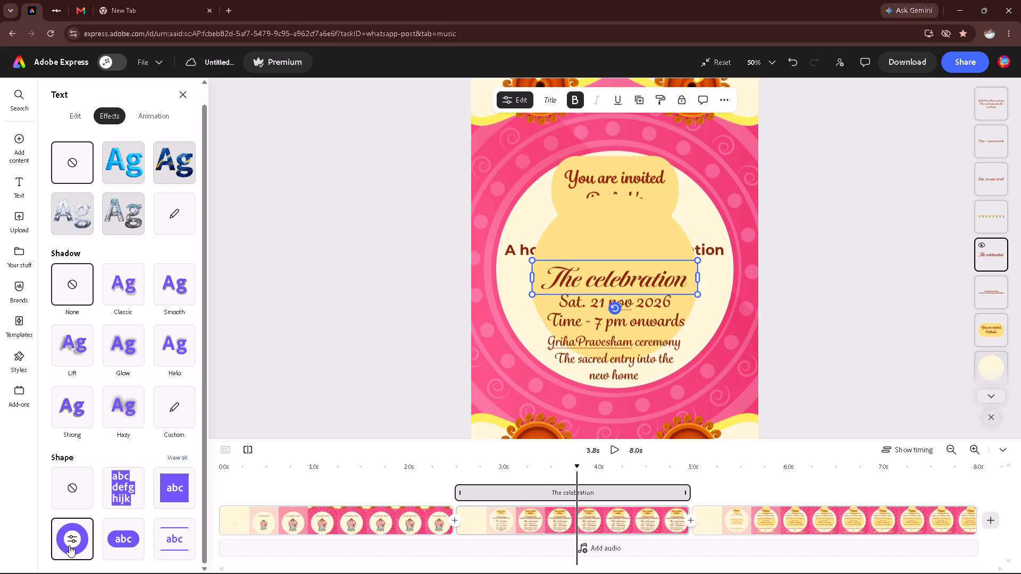
{"action": "left_click", "coordinate": [114, 544]}
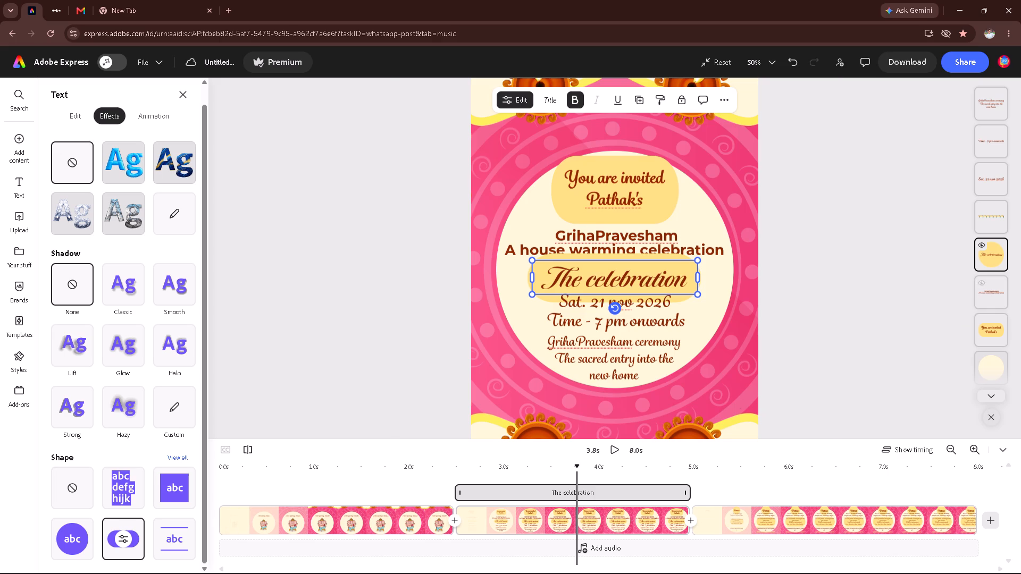
Raise the "You are invited Pathak's" heading in the layer stack, directly above "The celebration" layer.
{"action": "left_click_drag", "start_coordinate": [994, 336], "coordinate": [994, 322]}
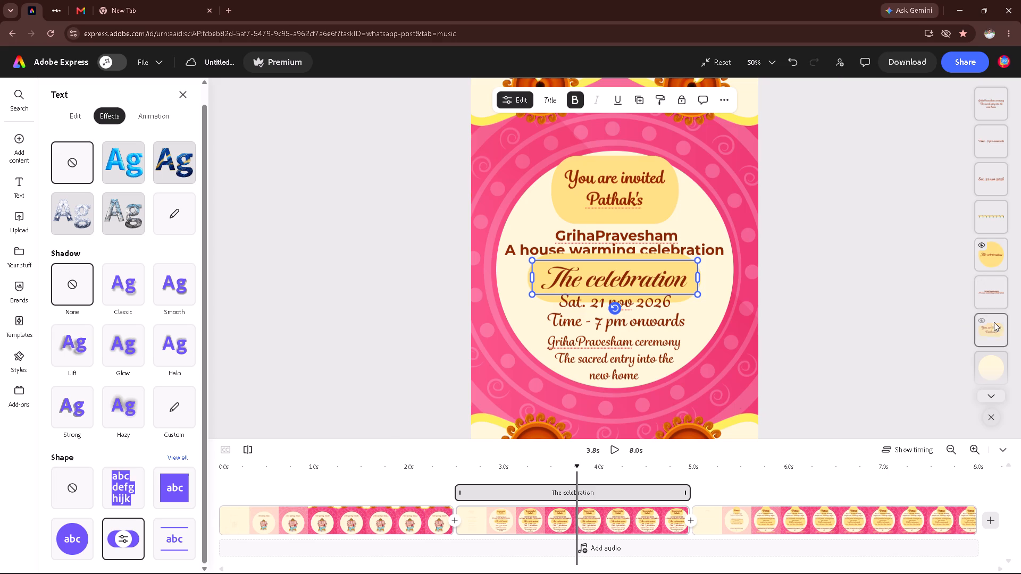
{"action": "left_click_drag", "start_coordinate": [994, 322], "coordinate": [999, 324]}
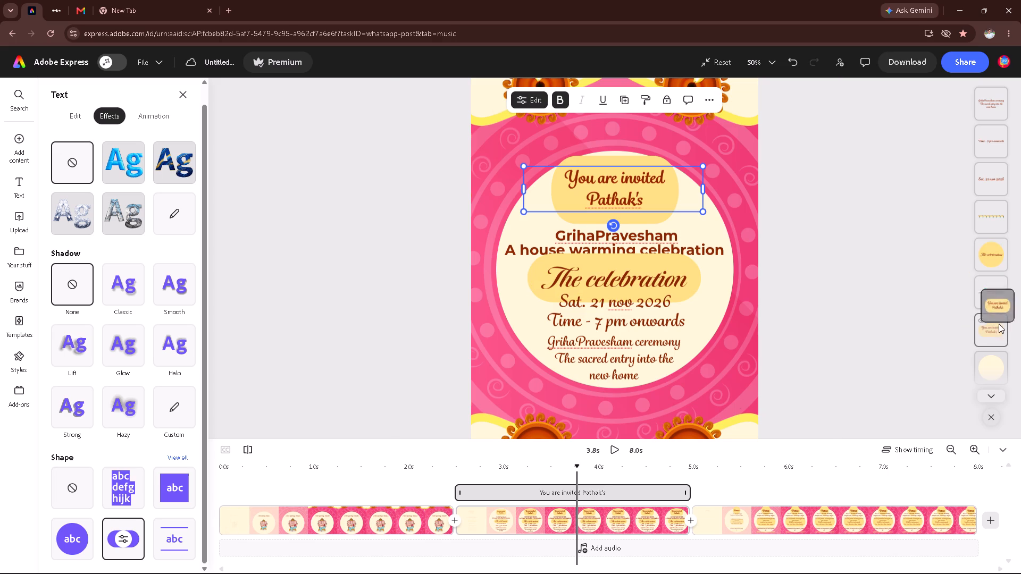
{"action": "left_click_drag", "start_coordinate": [999, 324], "coordinate": [994, 396]}
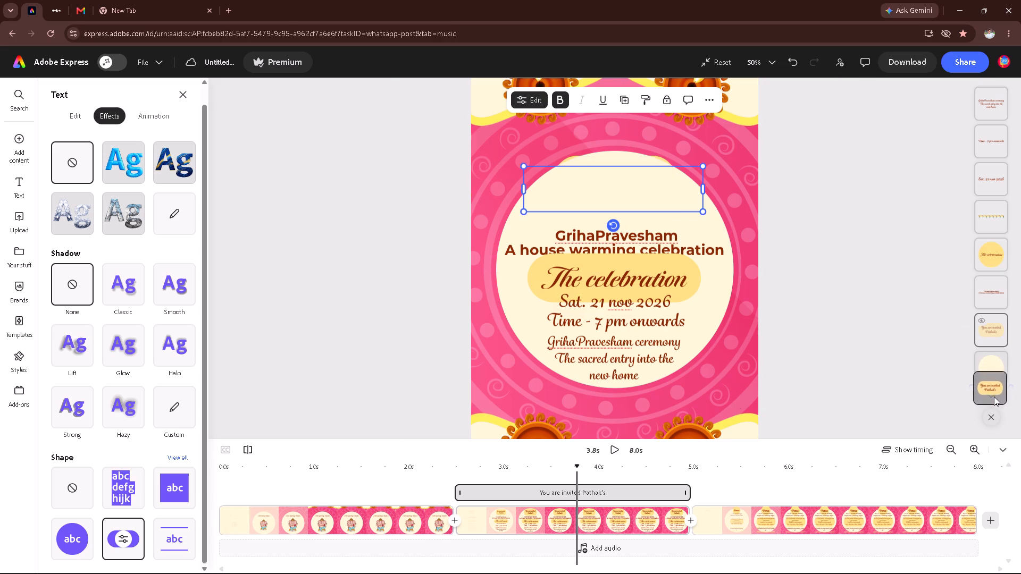
{"action": "left_click_drag", "start_coordinate": [994, 396], "coordinate": [997, 237]}
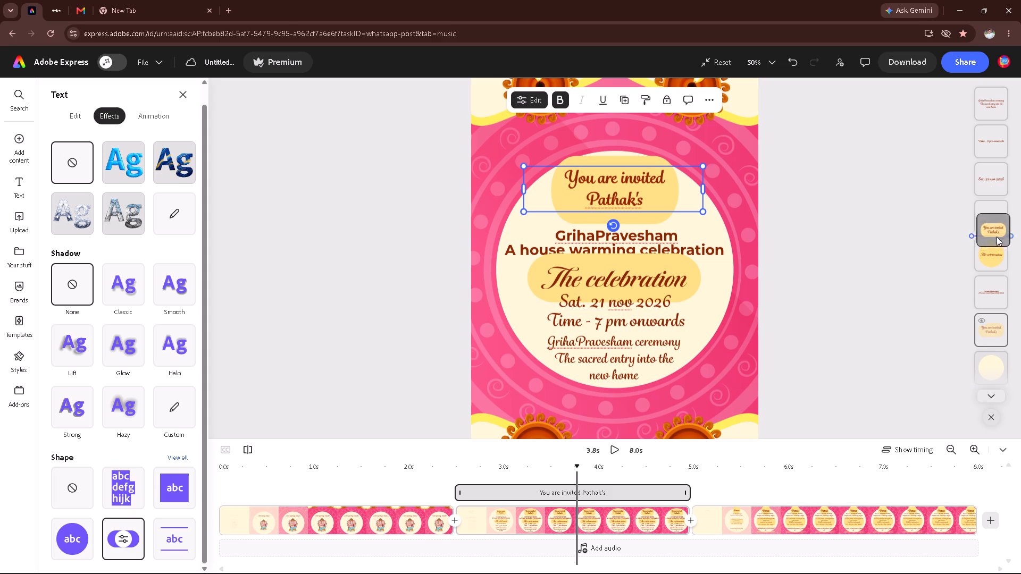
{"action": "left_click_drag", "start_coordinate": [997, 237], "coordinate": [1001, 292]}
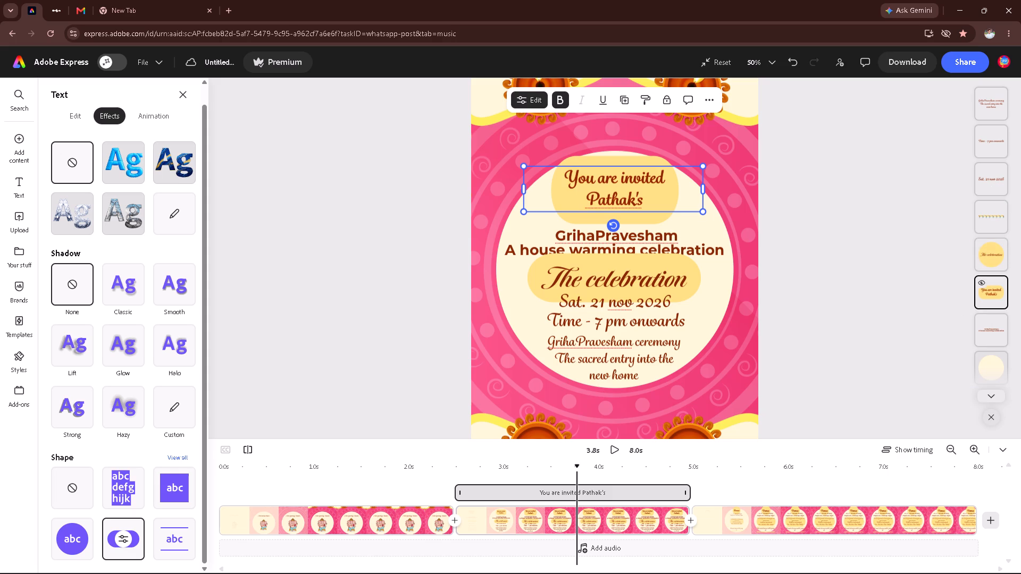
{"action": "left_click_drag", "start_coordinate": [998, 301], "coordinate": [998, 244]}
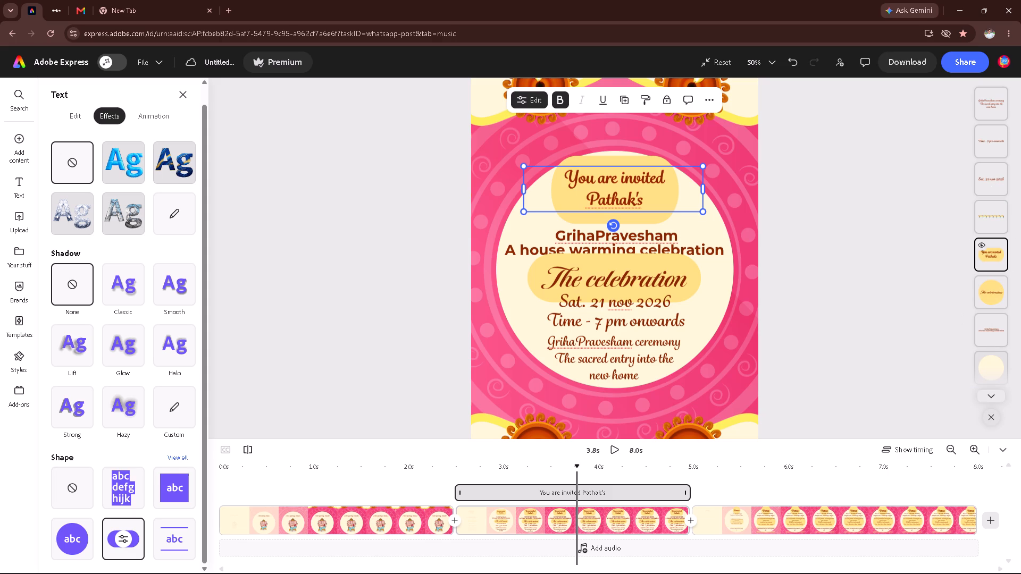
{"action": "left_click", "coordinate": [983, 247]}
{"action": "left_click", "coordinate": [983, 247]}
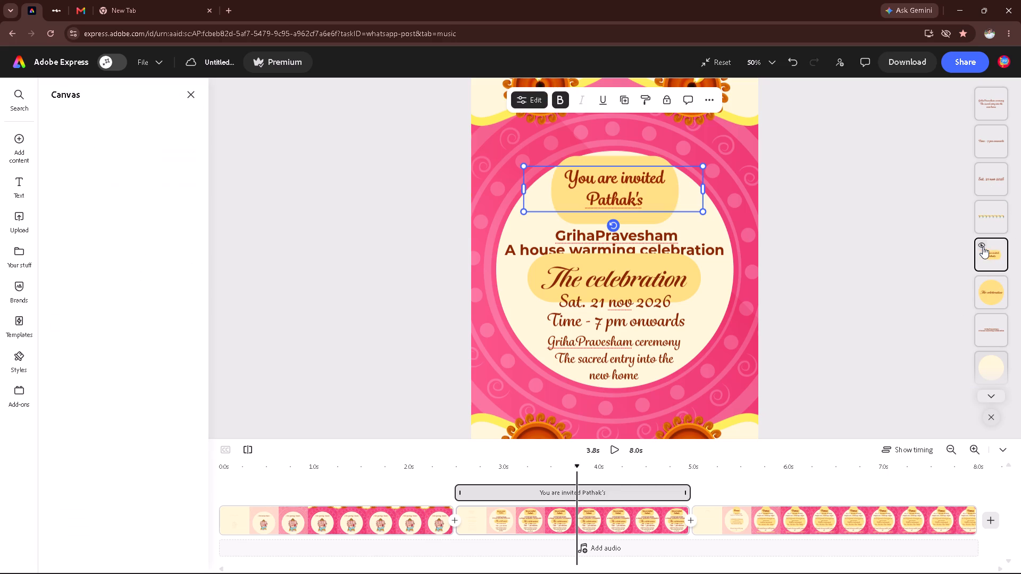
Move "The celebration" layer behind the "GrihaPravesham A house warming celebration" text, directly above the cream circle layer.
{"action": "left_click", "coordinate": [984, 286]}
{"action": "left_click", "coordinate": [984, 286]}
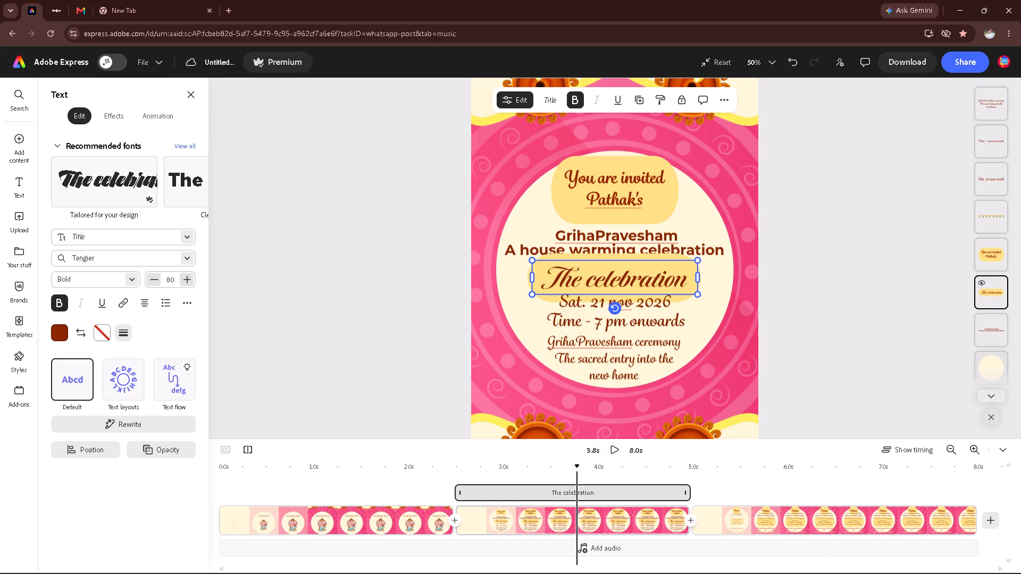
{"action": "left_click_drag", "start_coordinate": [997, 298], "coordinate": [992, 231]}
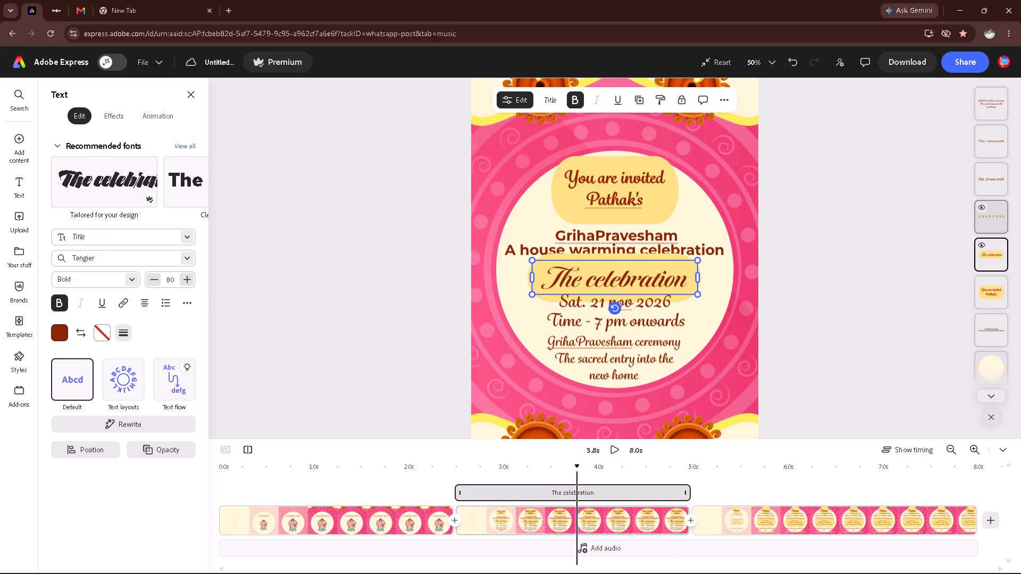
{"action": "left_click_drag", "start_coordinate": [992, 263], "coordinate": [993, 206]}
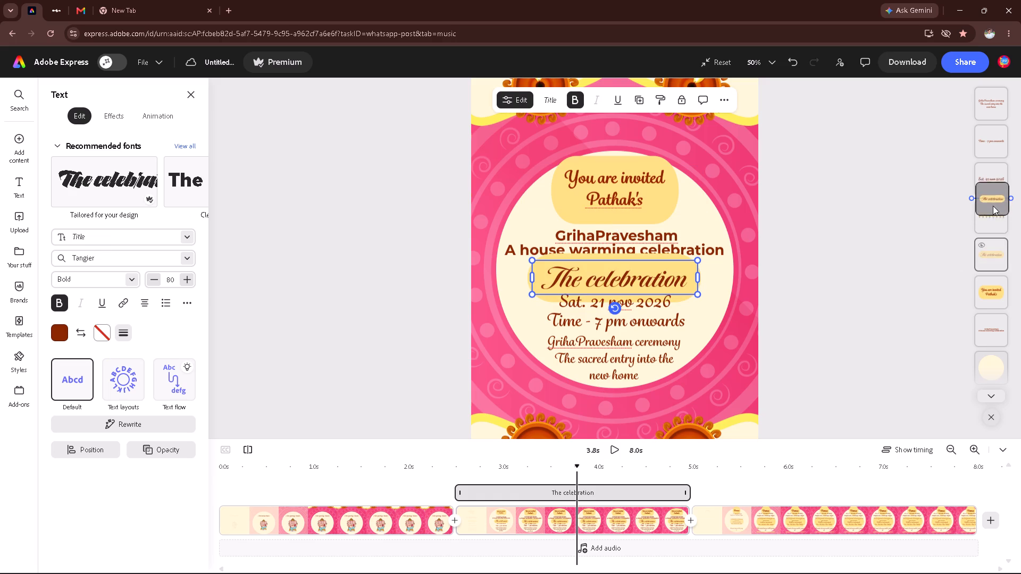
{"action": "left_click_drag", "start_coordinate": [993, 206], "coordinate": [993, 198]}
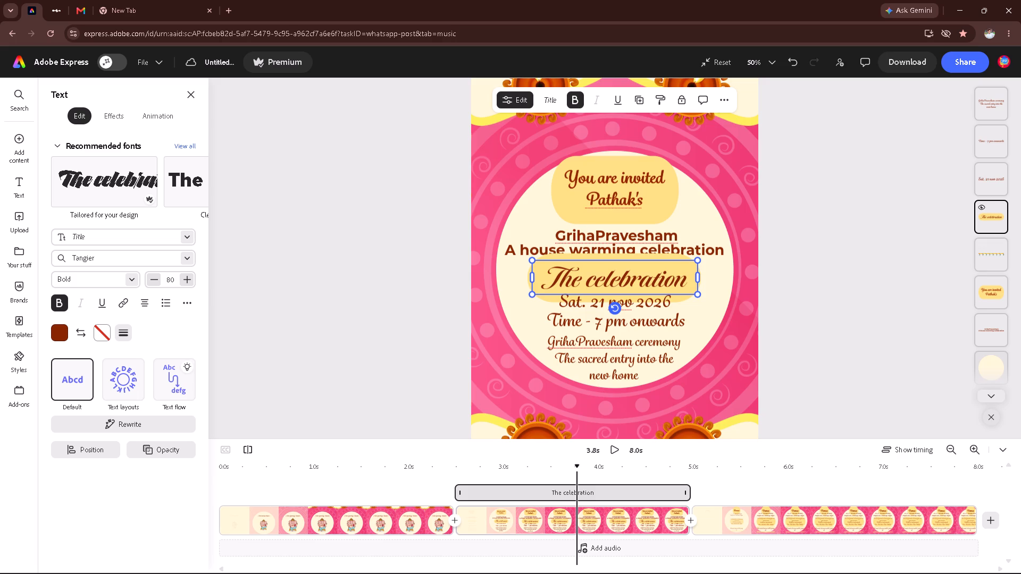
{"action": "left_click_drag", "start_coordinate": [993, 222], "coordinate": [982, 151]}
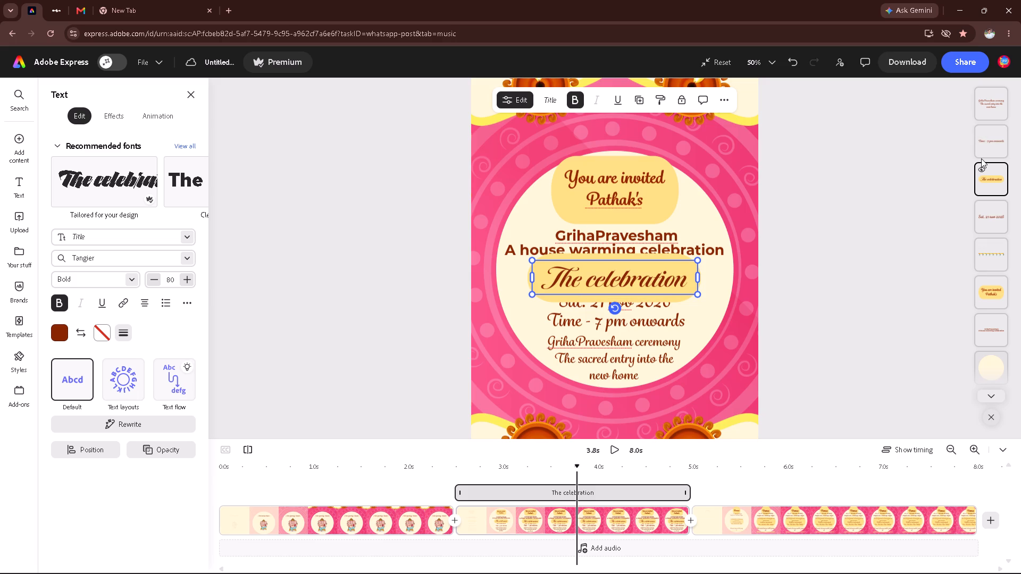
{"action": "left_click_drag", "start_coordinate": [994, 185], "coordinate": [1003, 341]}
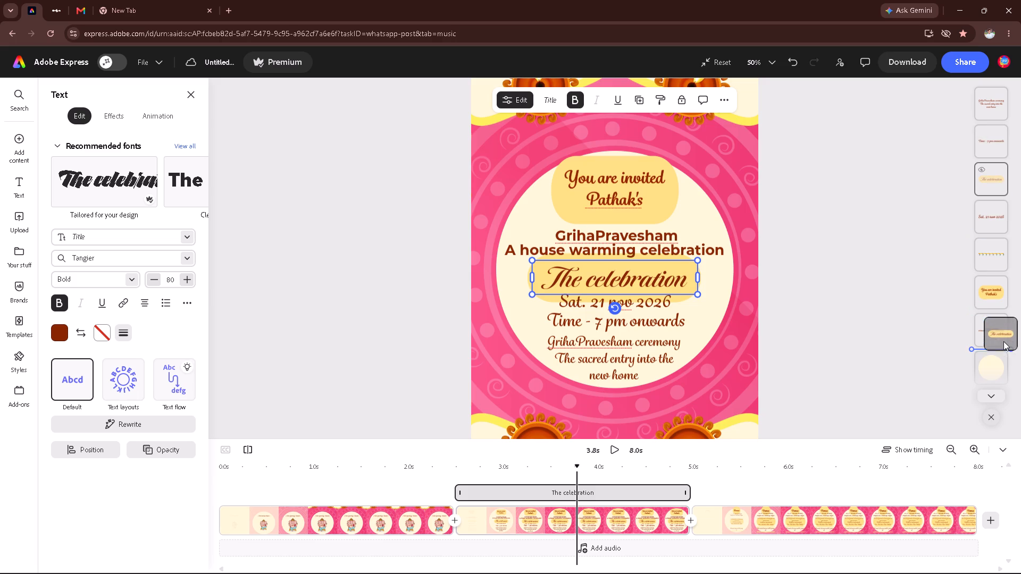
{"action": "left_click_drag", "start_coordinate": [1003, 341], "coordinate": [1003, 347]}
{"action": "left_click", "coordinate": [811, 331]}
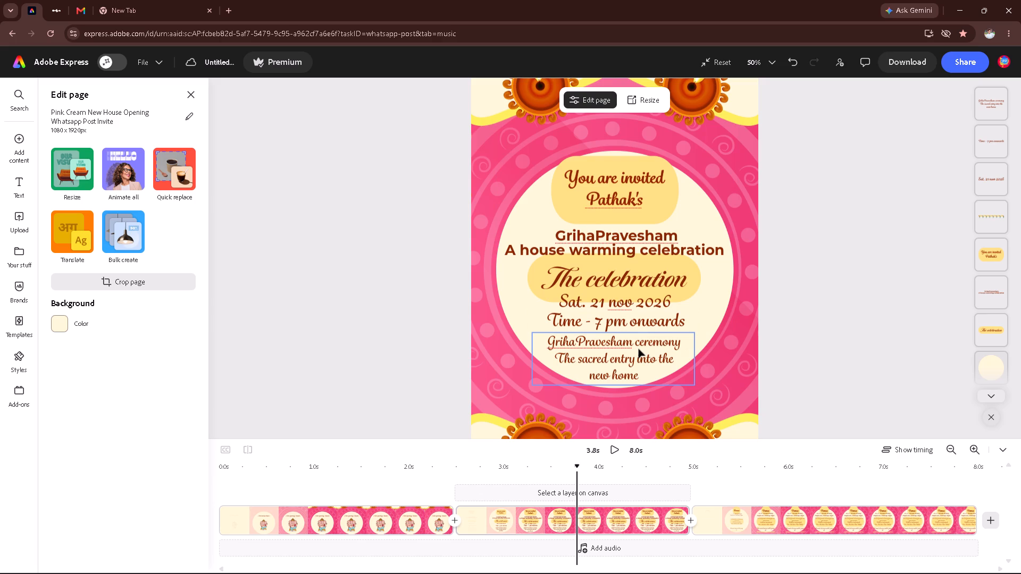
Apply the Halo shadow effect to the "Sat. 21 nov 2026" and "Time - 7 pm onwards" texts together, trying Strong first.
{"action": "left_click", "coordinate": [641, 317]}
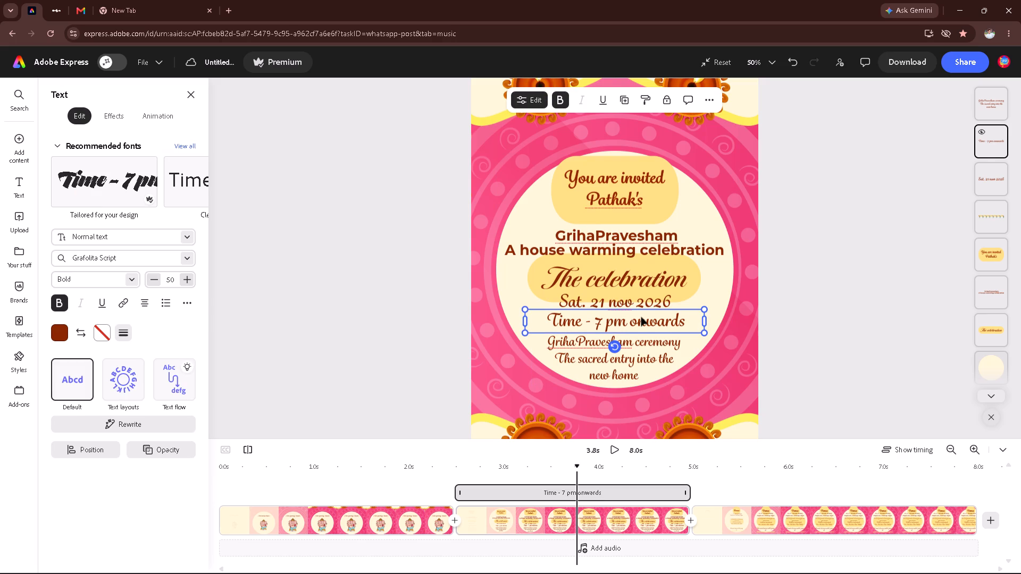
{"action": "left_click", "coordinate": [632, 304], "text": "ctrl+shift"}
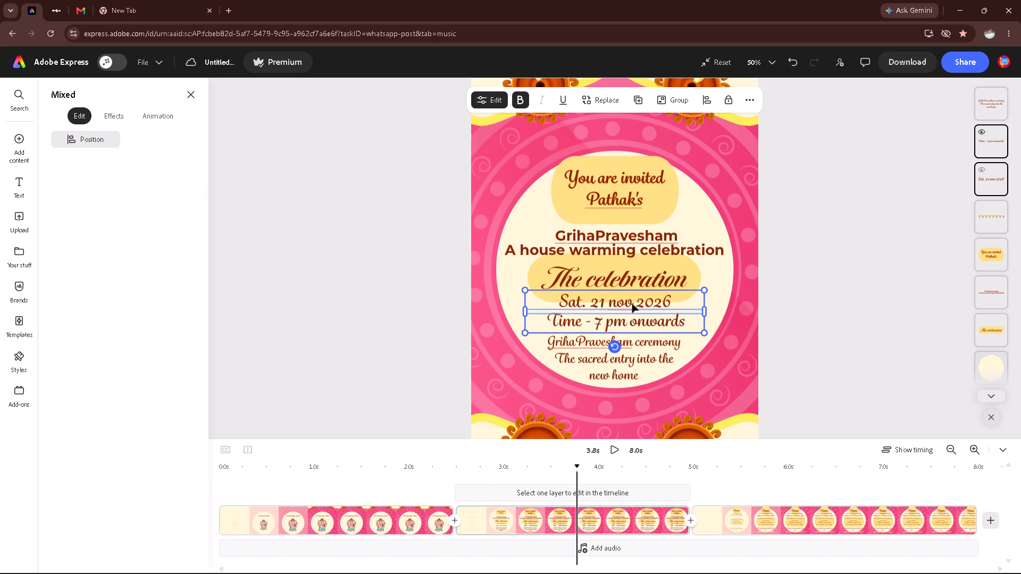
{"action": "left_click", "coordinate": [119, 117]}
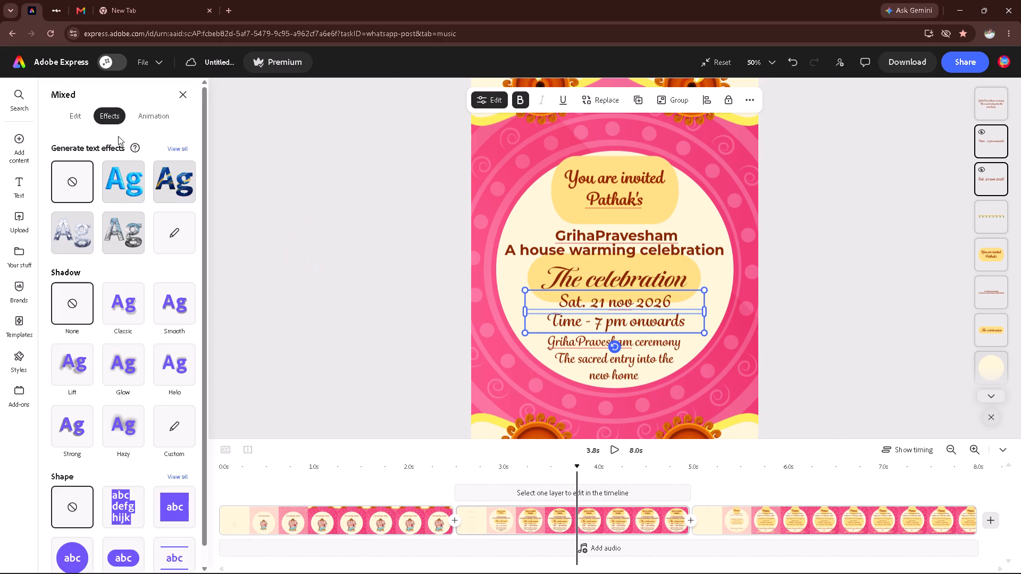
{"action": "scroll", "coordinate": [74, 383], "scroll_direction": "down", "scroll_amount": 3}
{"action": "left_click", "coordinate": [66, 414]}
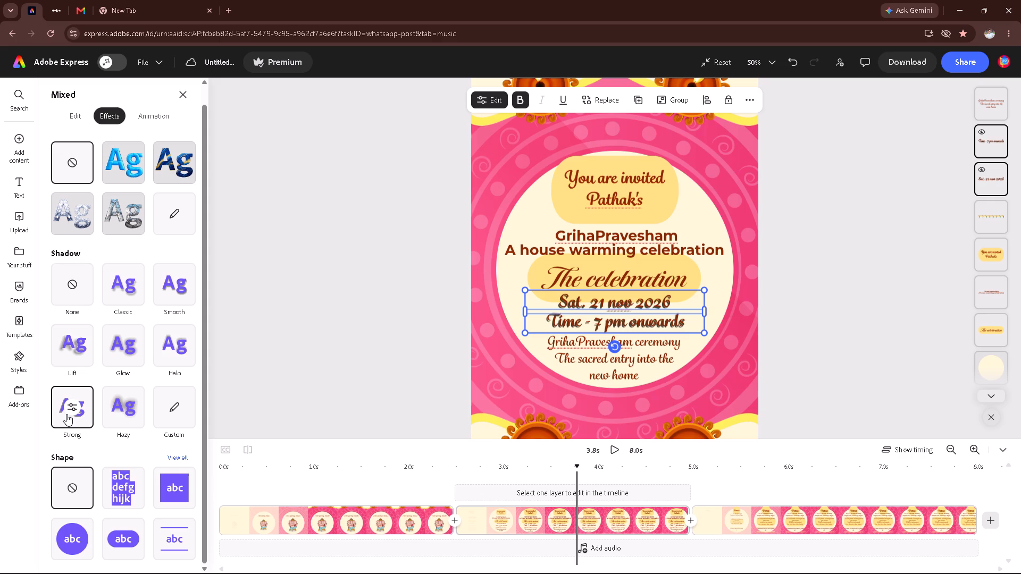
{"action": "left_click", "coordinate": [173, 350]}
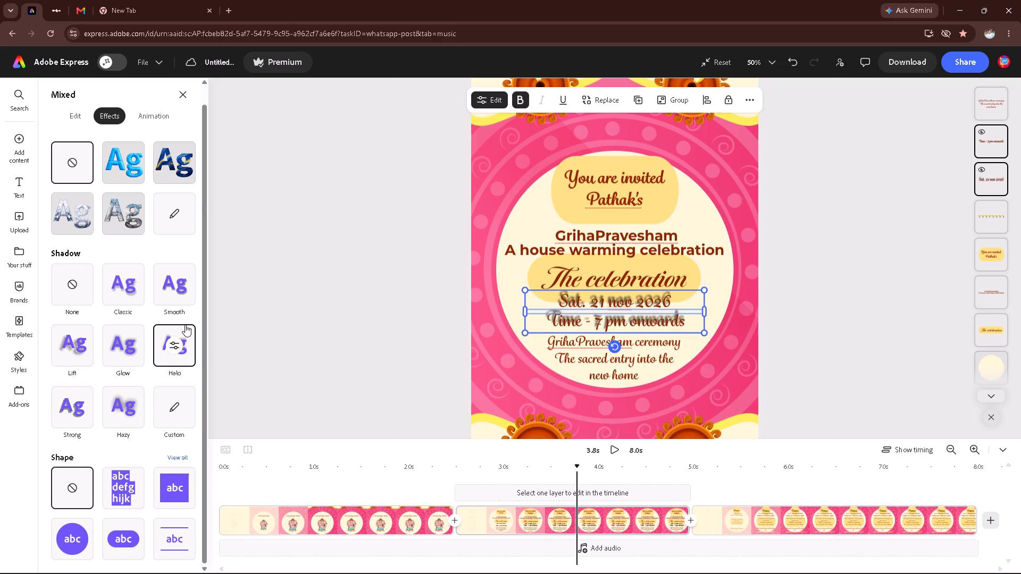
Set the Halo shadow colour of the date and time texts to the cream swatch already in use.
{"action": "left_click", "coordinate": [171, 342]}
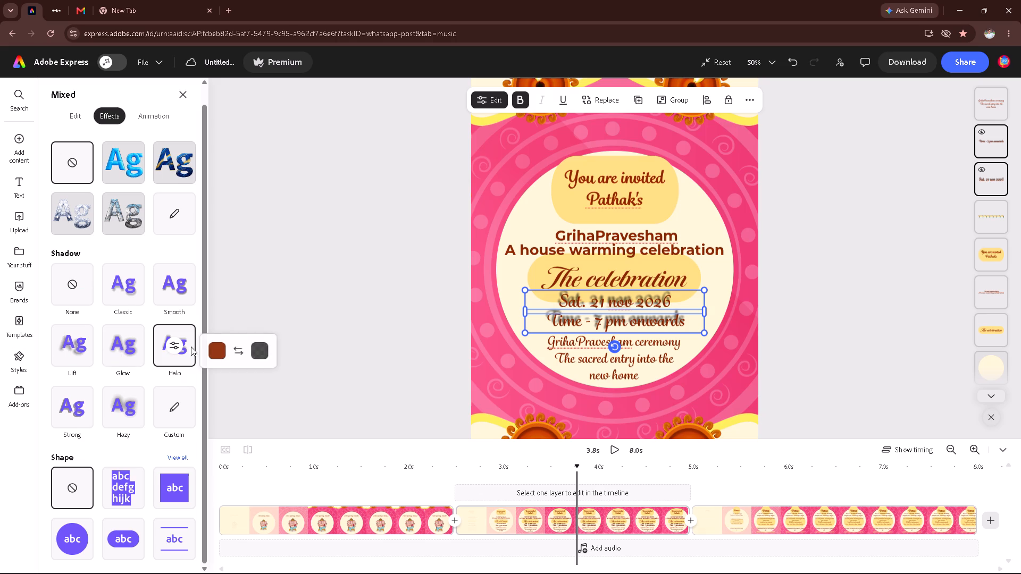
{"action": "left_click", "coordinate": [256, 352]}
{"action": "left_click", "coordinate": [293, 327]}
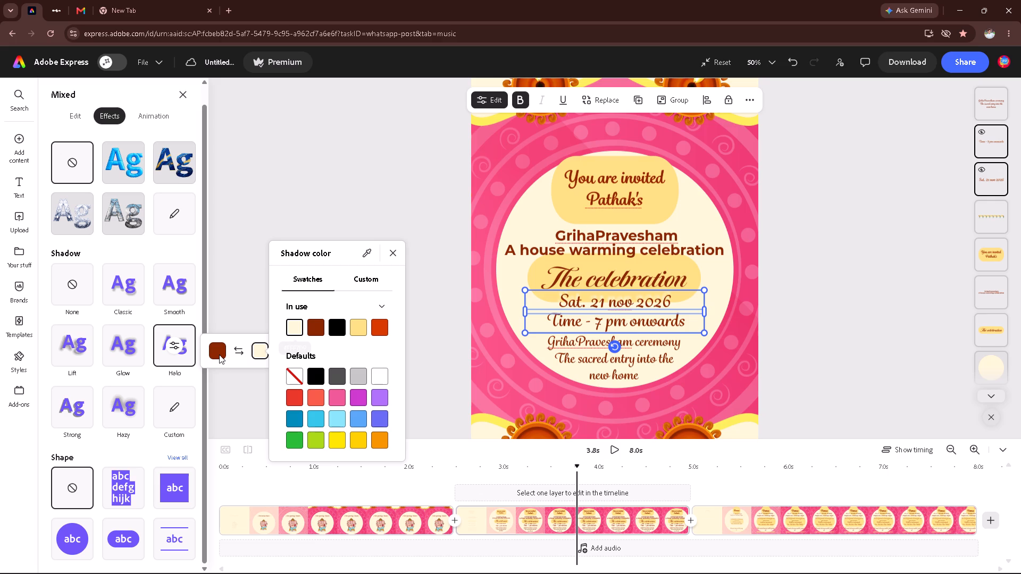
{"action": "left_click", "coordinate": [226, 310]}
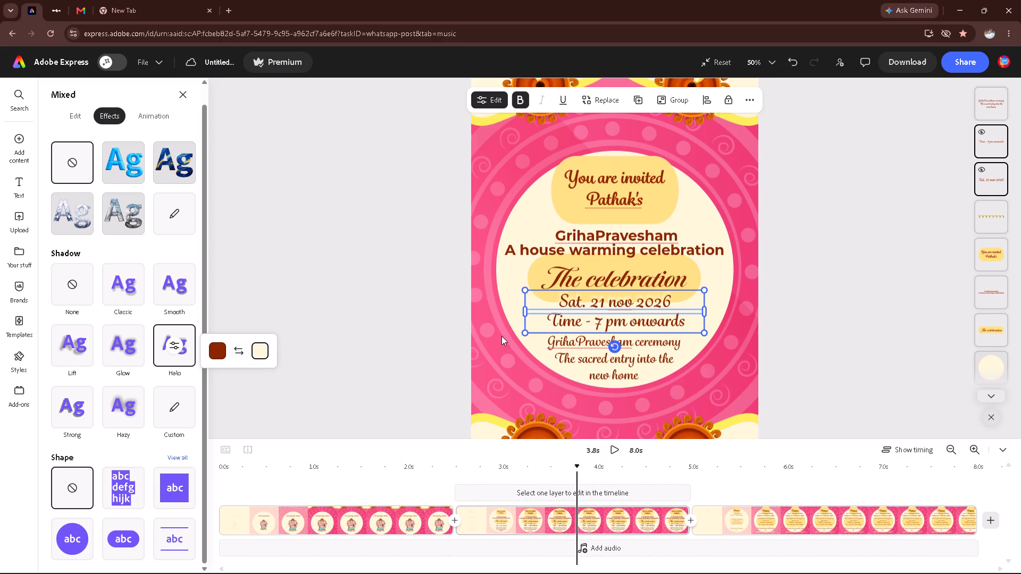
Apply the shape effect with lines above and below to the "GrihaPravesham ceremony The sacred entry into the new home" text.
{"action": "left_click", "coordinate": [605, 353]}
{"action": "left_click", "coordinate": [611, 370]}
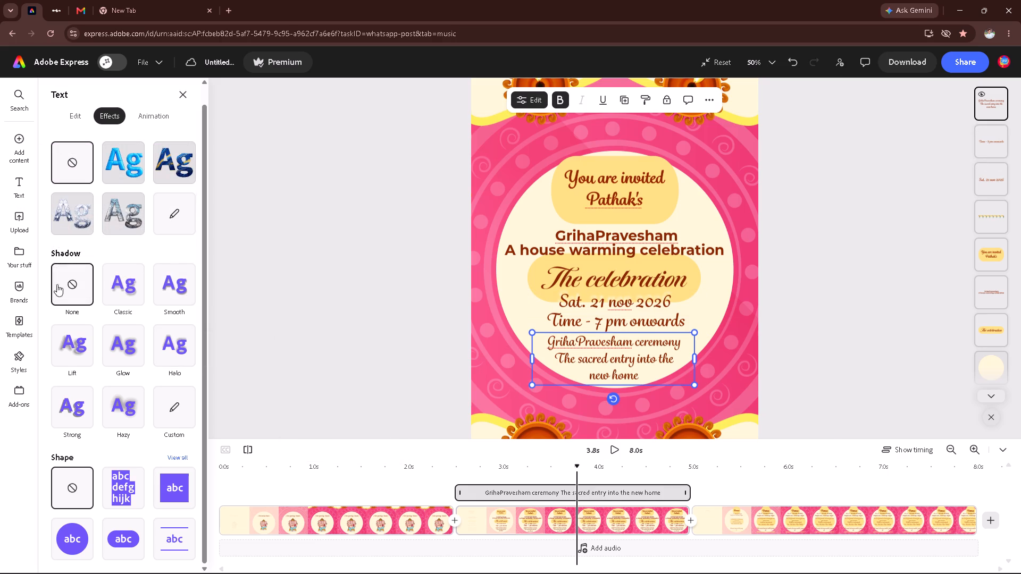
{"action": "scroll", "coordinate": [76, 360], "scroll_direction": "down", "scroll_amount": 5}
{"action": "left_click", "coordinate": [172, 551]}
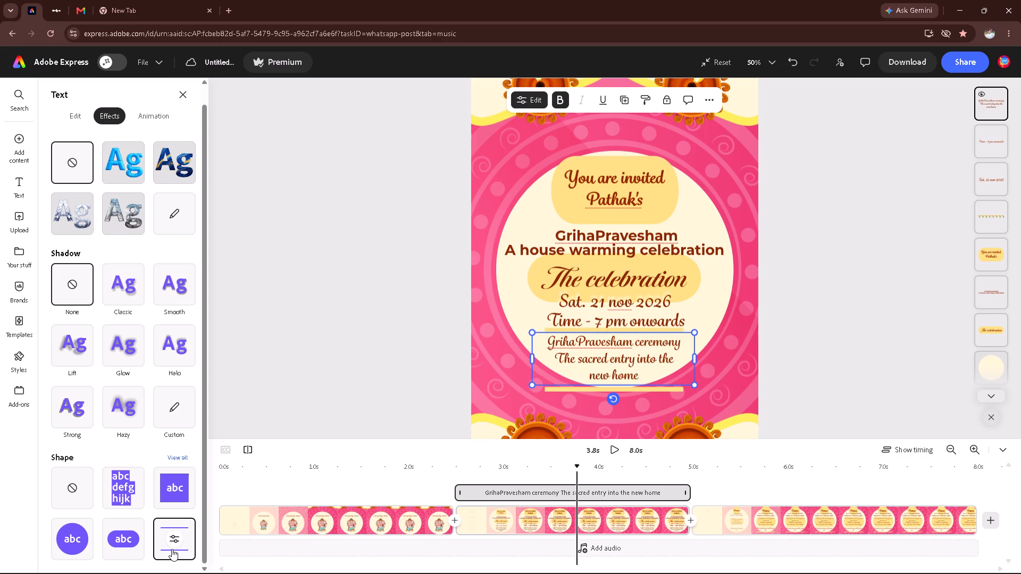
{"action": "left_click", "coordinate": [827, 332]}
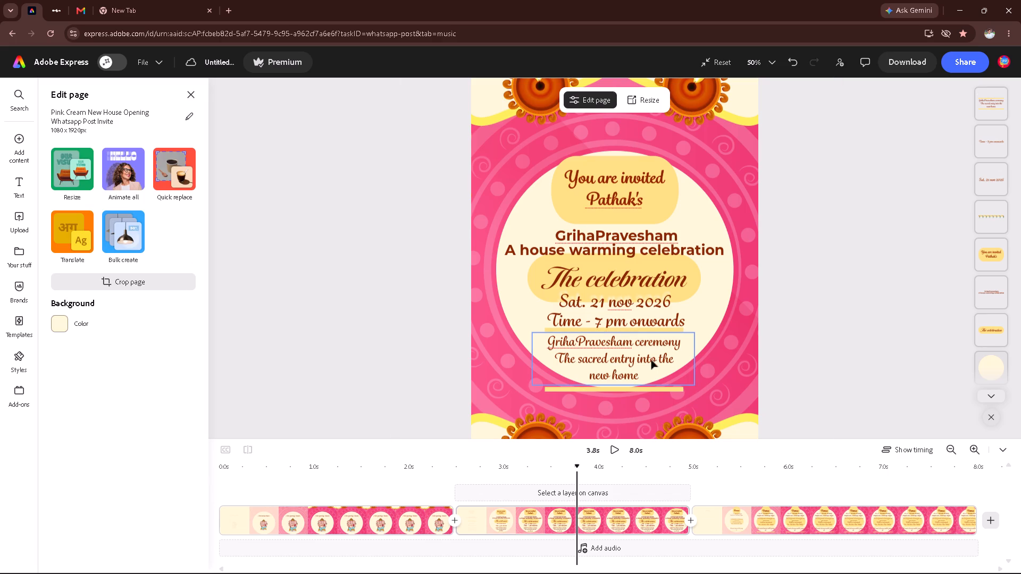
Nudge the "GrihaPravesham ceremony" text down slightly, away from the "Time - 7 pm onwards" line.
{"action": "left_click", "coordinate": [639, 360]}
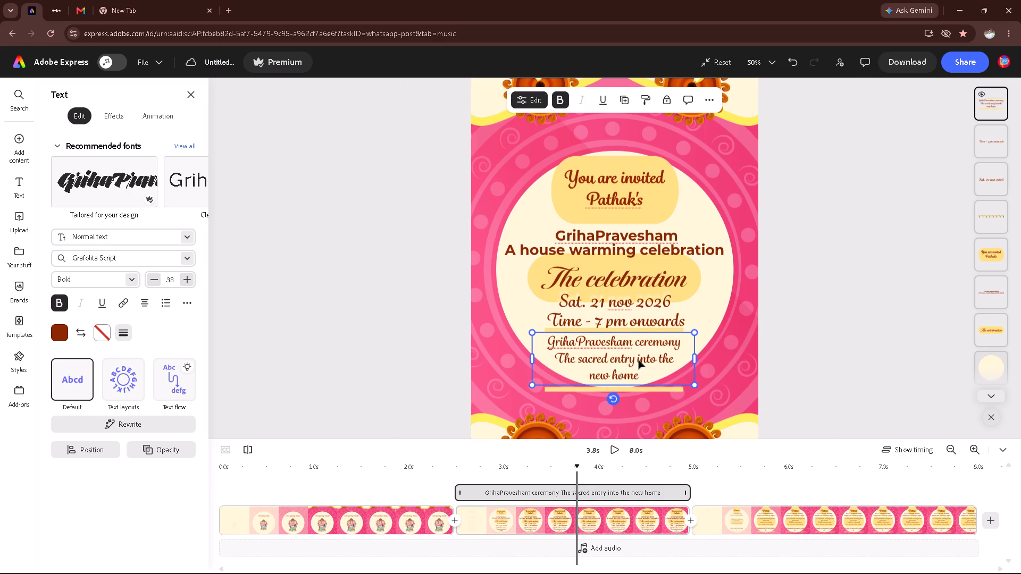
{"action": "key", "text": "Down"}
{"action": "key", "text": "Down"}
{"action": "key", "text": "Down"}
{"action": "key", "text": "Down"}
{"action": "key", "text": "Down"}
{"action": "key", "text": "Down"}
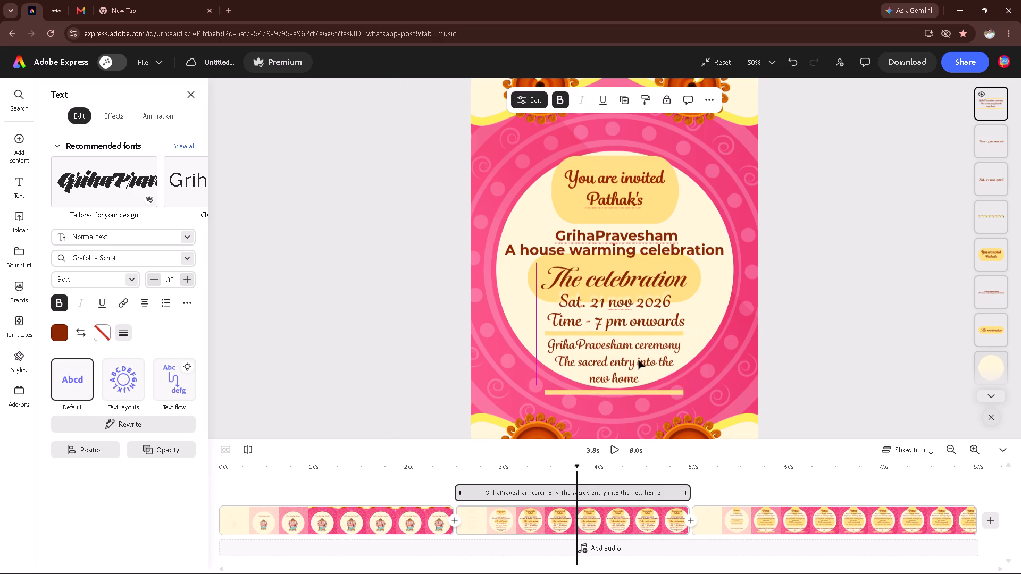
{"action": "key", "text": "Down"}
{"action": "key", "text": "Down"}
{"action": "key", "text": "Down"}
{"action": "key", "text": "Down"}
{"action": "key", "text": "Down"}
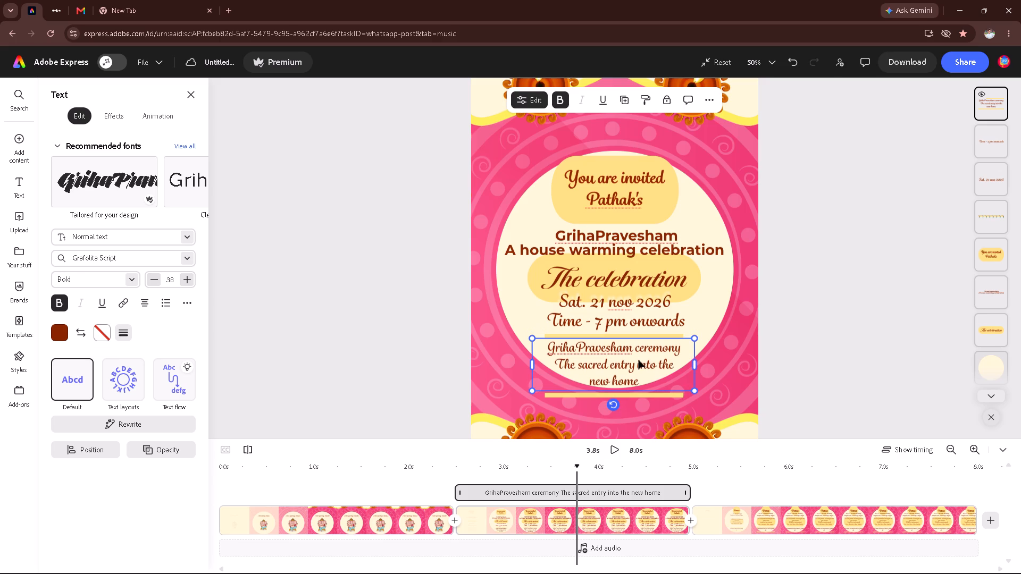
Shrink the yellow shape behind the "You are invited" text on the second page to size 24 and make it partly transparent.
{"action": "left_click", "coordinate": [852, 325]}
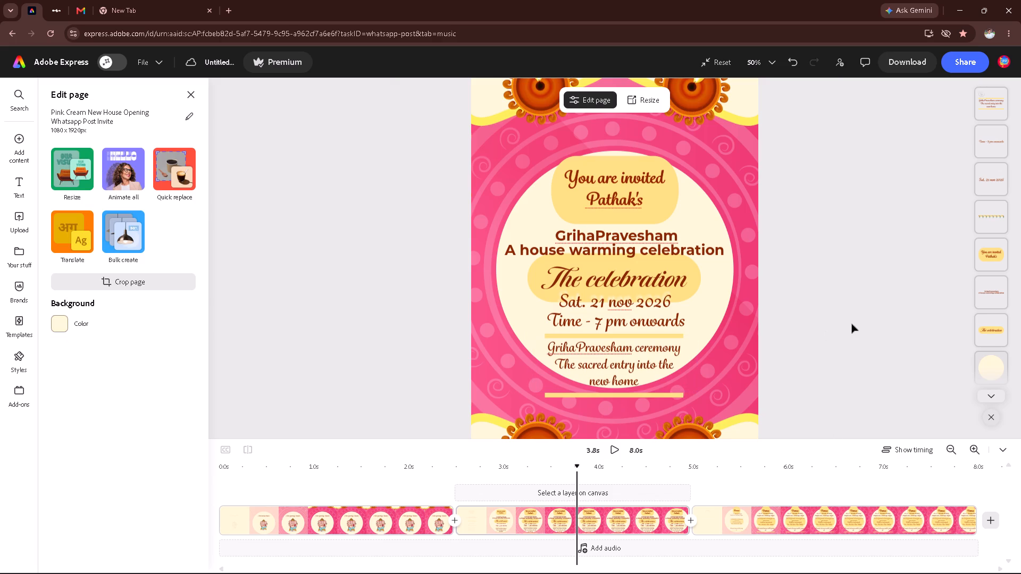
{"action": "scroll", "coordinate": [836, 310], "scroll_direction": "down", "scroll_amount": 5}
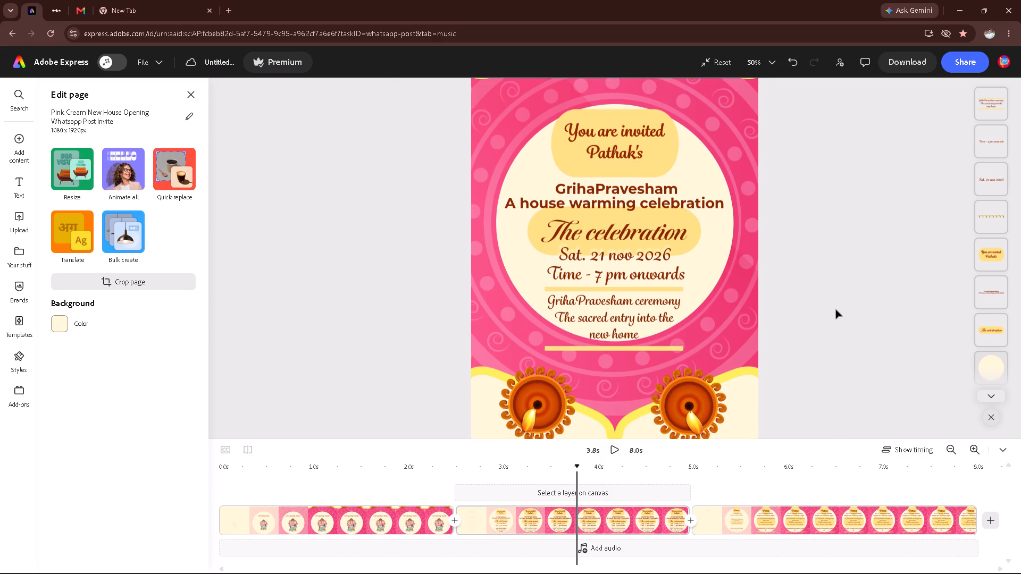
{"action": "scroll", "coordinate": [836, 310], "scroll_direction": "down", "scroll_amount": 6}
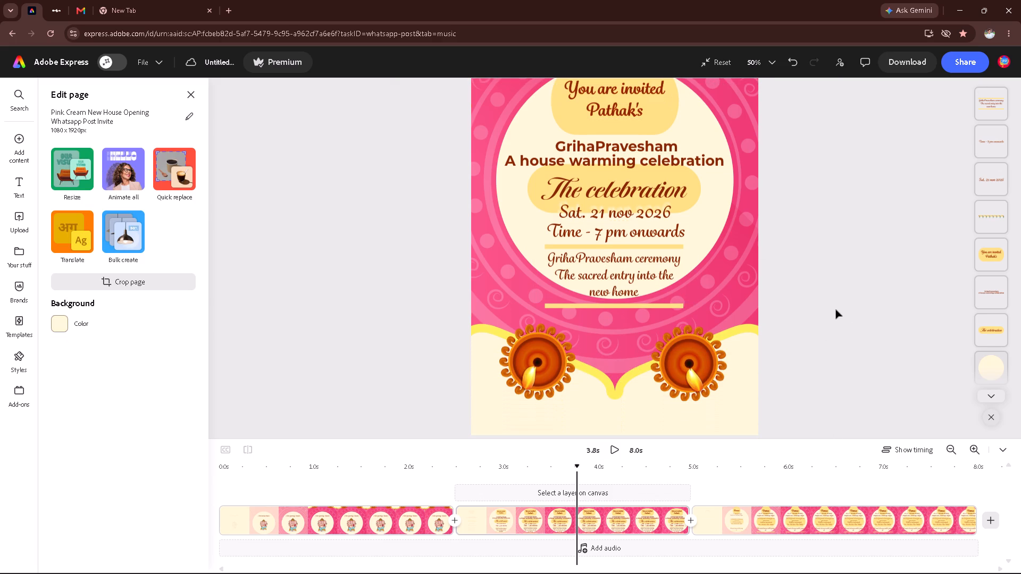
{"action": "scroll", "coordinate": [836, 310], "scroll_direction": "up", "scroll_amount": 10}
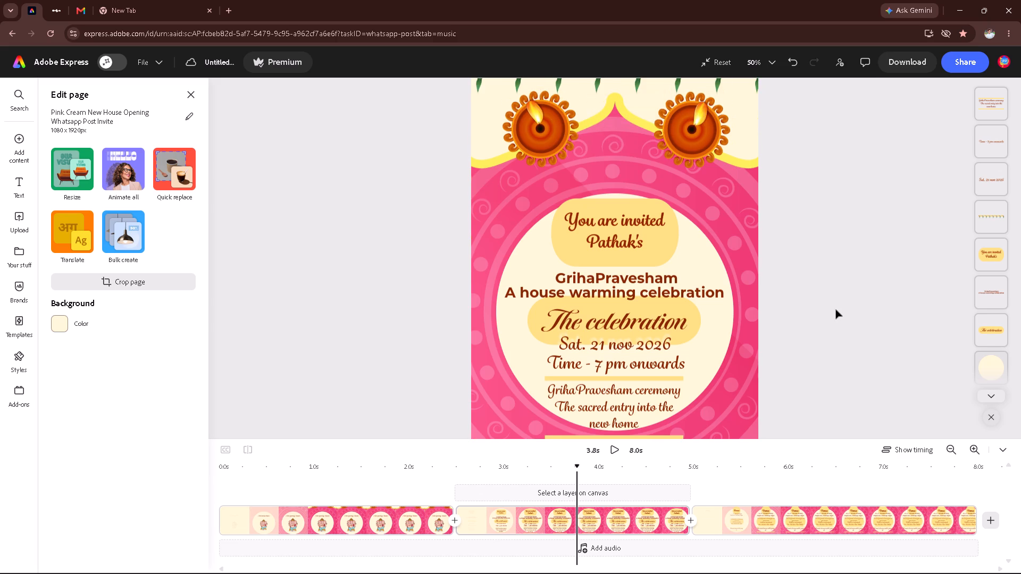
{"action": "left_click", "coordinate": [621, 243]}
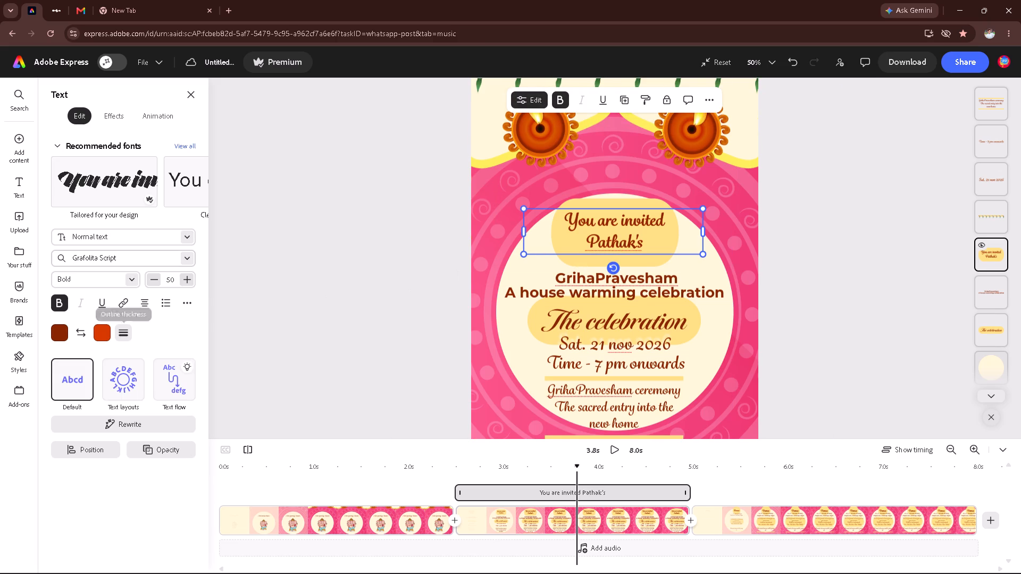
{"action": "left_click", "coordinate": [110, 119]}
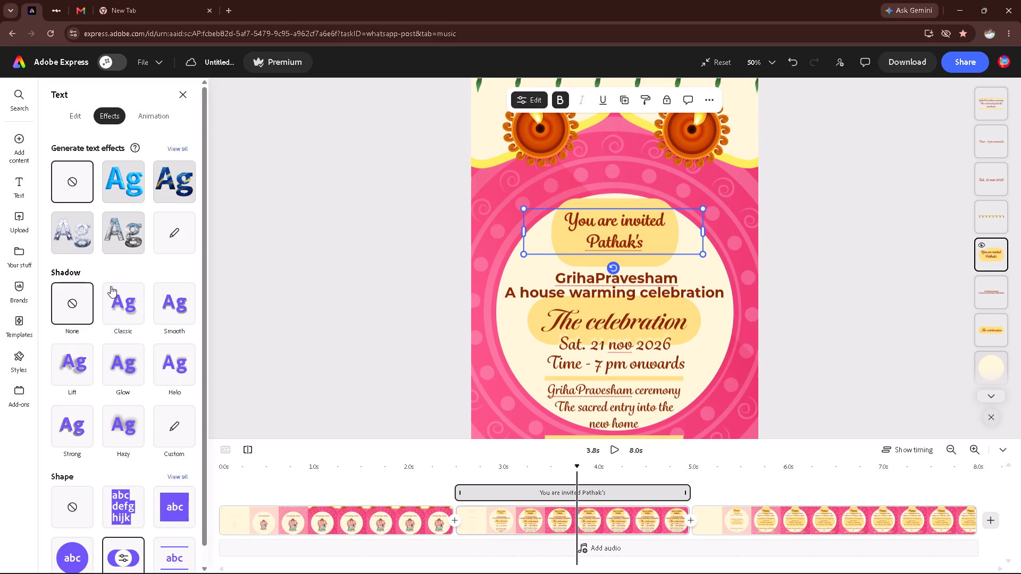
{"action": "scroll", "coordinate": [100, 339], "scroll_direction": "down", "scroll_amount": 7}
{"action": "left_click", "coordinate": [123, 541]}
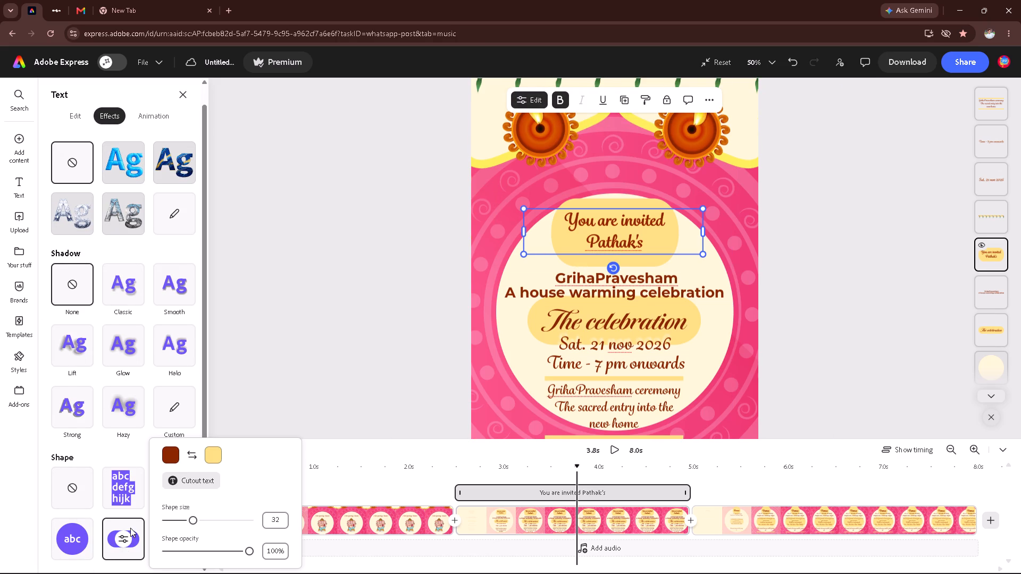
{"action": "left_click_drag", "start_coordinate": [196, 521], "coordinate": [187, 521]}
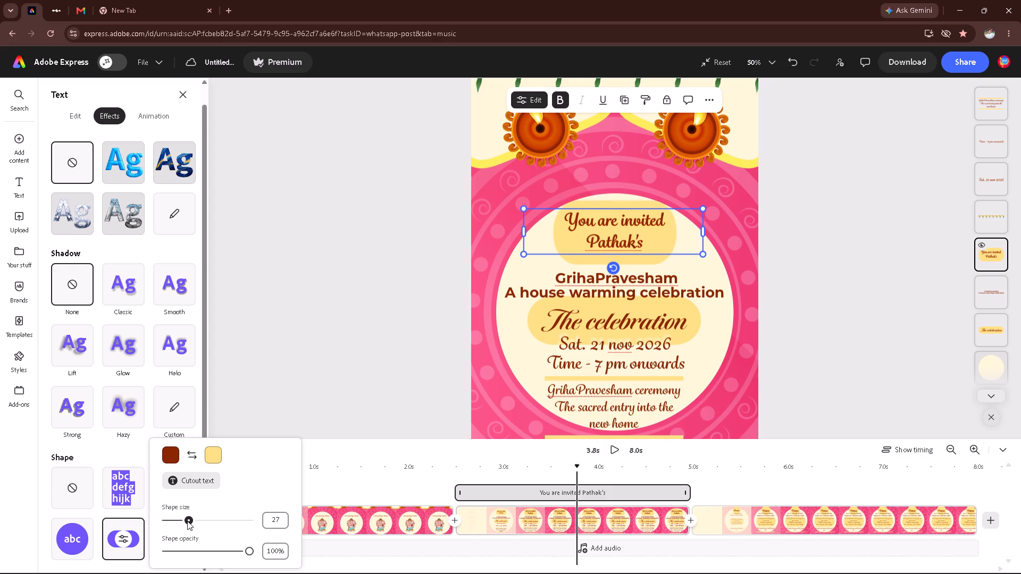
{"action": "left_click_drag", "start_coordinate": [187, 521], "coordinate": [185, 521]}
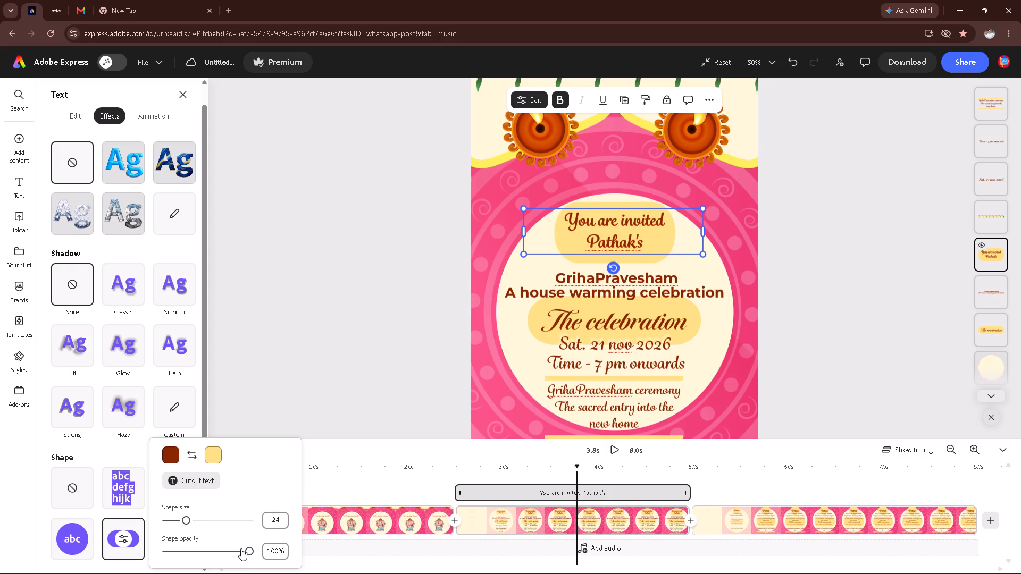
{"action": "left_click_drag", "start_coordinate": [242, 549], "coordinate": [216, 550]}
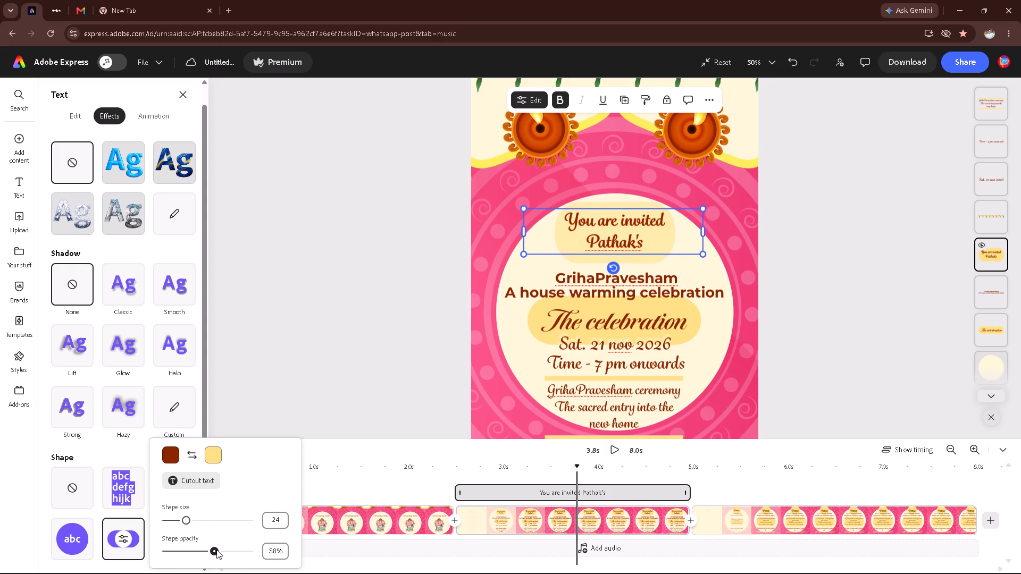
{"action": "left_click_drag", "start_coordinate": [216, 550], "coordinate": [222, 550]}
Lower the opacity of the yellow shape behind "The celebration" to roughly half.
{"action": "left_click", "coordinate": [552, 320]}
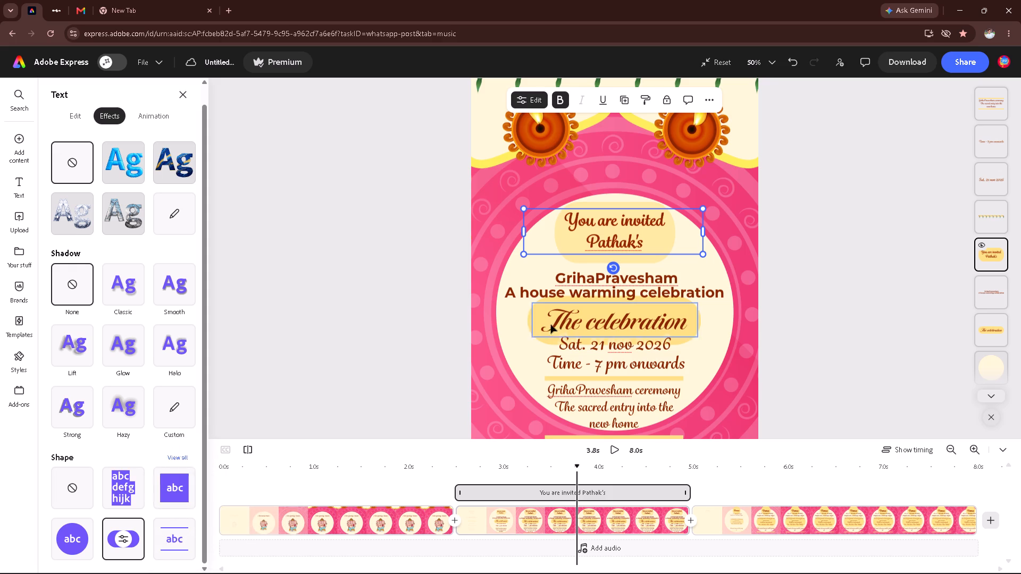
{"action": "left_click", "coordinate": [547, 333]}
{"action": "left_click", "coordinate": [561, 316]}
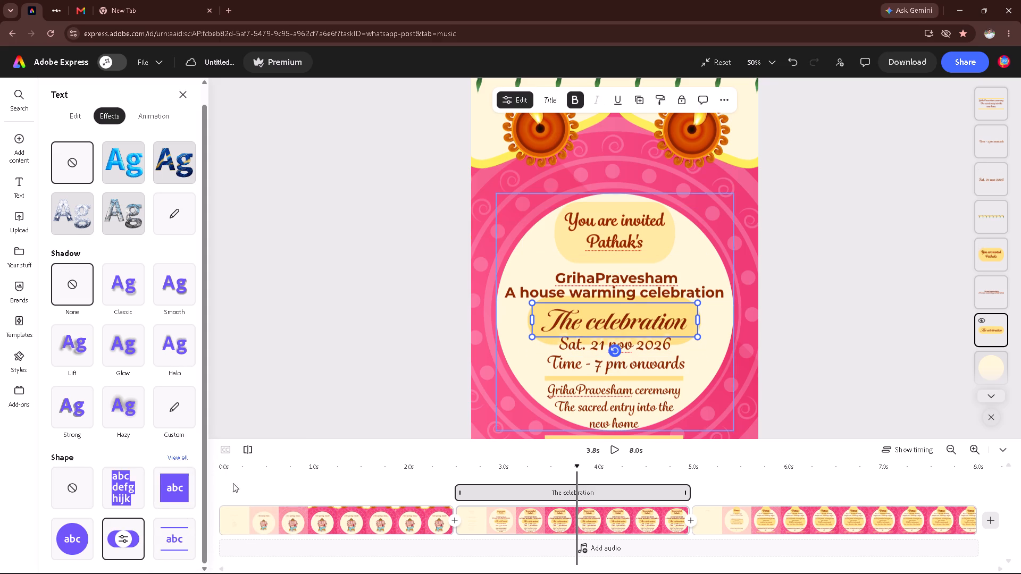
{"action": "left_click", "coordinate": [124, 540]}
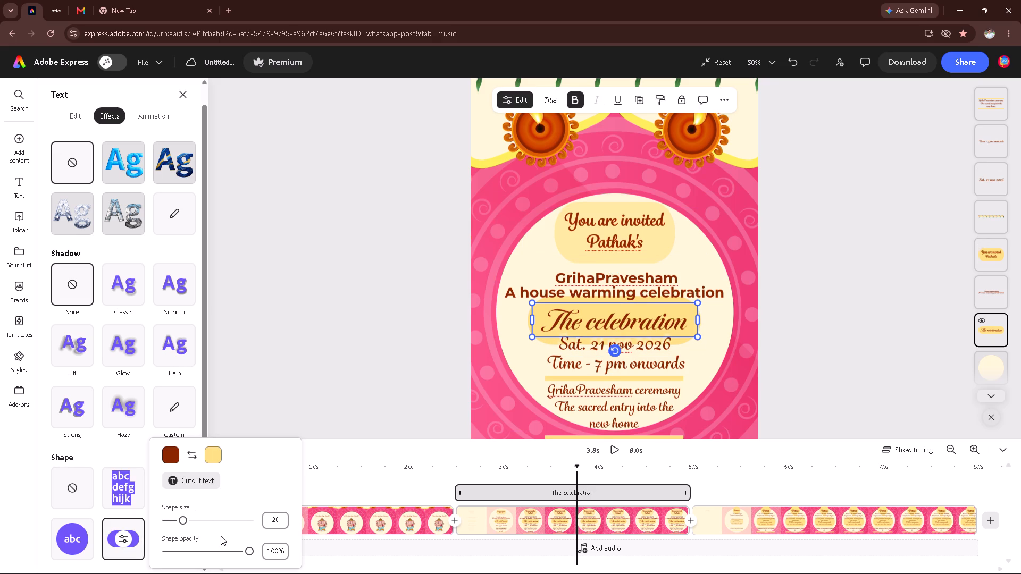
{"action": "left_click_drag", "start_coordinate": [246, 550], "coordinate": [212, 555]}
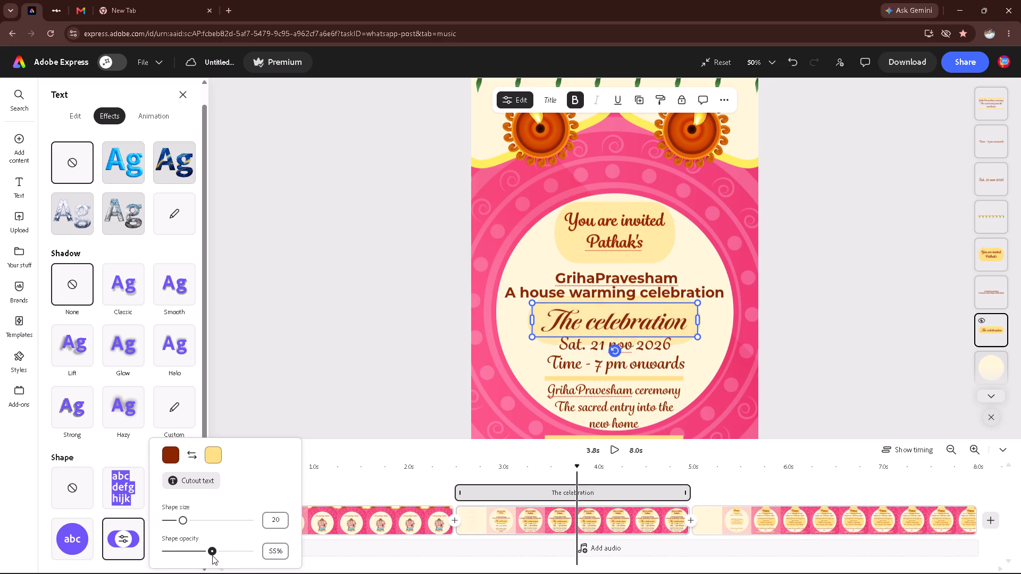
{"action": "left_click_drag", "start_coordinate": [212, 555], "coordinate": [204, 558]}
{"action": "left_click_drag", "start_coordinate": [204, 558], "coordinate": [210, 557]}
Lower the opacity of the lines around the "GrihaPravesham ceremony" text to 86%.
{"action": "left_click", "coordinate": [558, 379]}
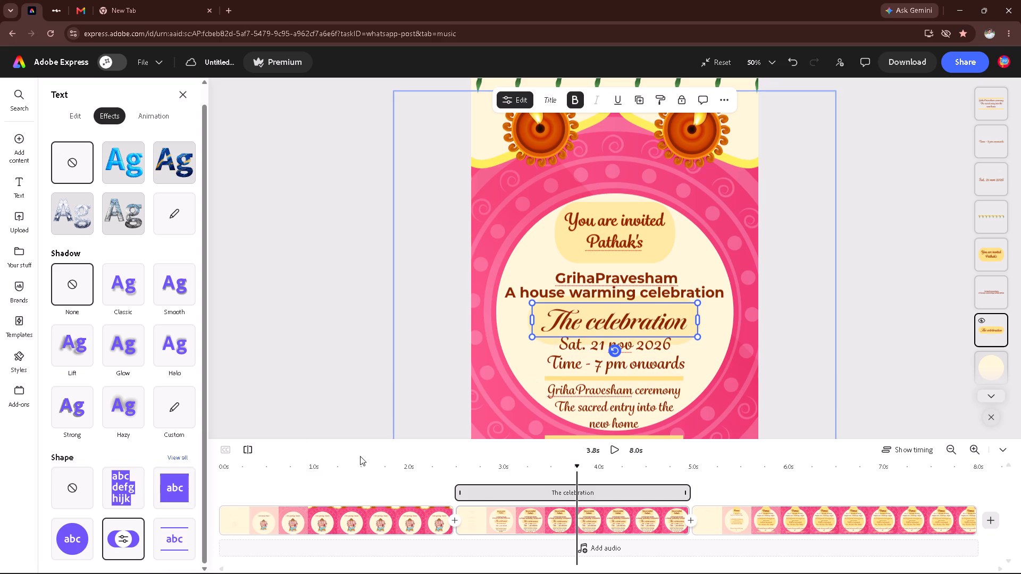
{"action": "left_click", "coordinate": [617, 407]}
{"action": "left_click", "coordinate": [168, 535]}
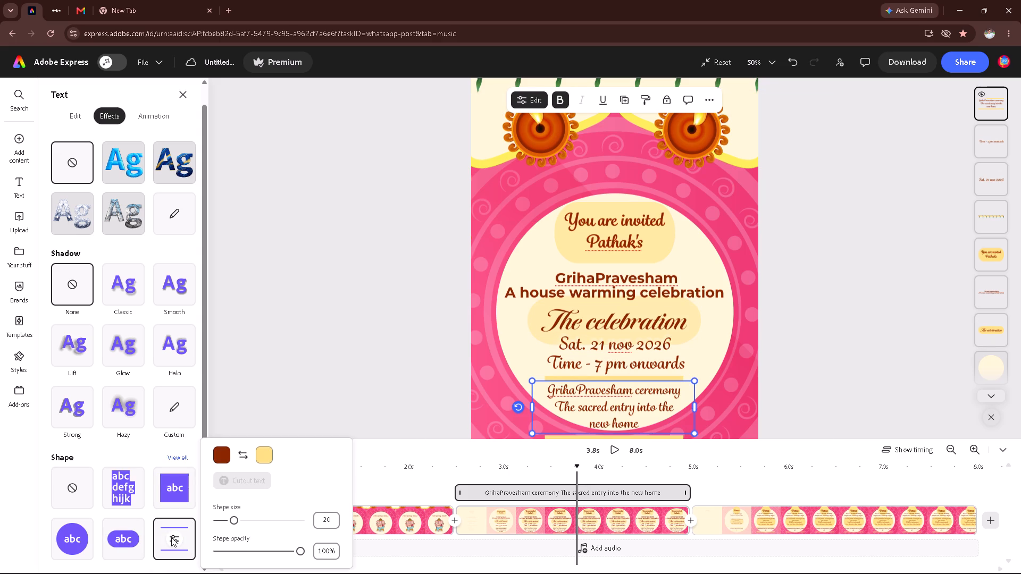
{"action": "left_click_drag", "start_coordinate": [299, 552], "coordinate": [294, 552]}
{"action": "left_click_drag", "start_coordinate": [294, 552], "coordinate": [292, 553]}
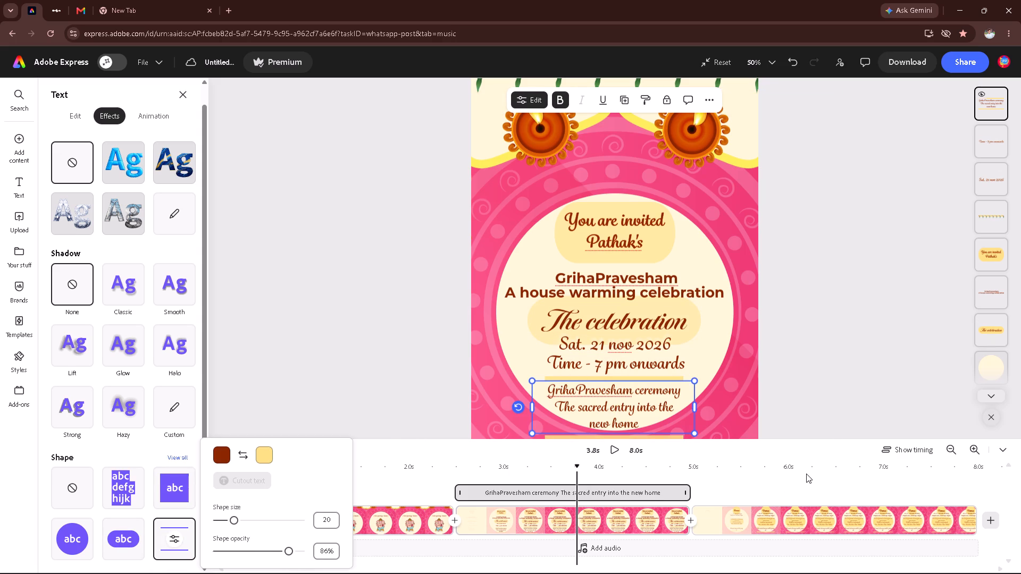
On the third page, shrink the yellow circle behind "Venue" to size 7 and make it slightly transparent.
{"action": "left_click", "coordinate": [806, 471]}
{"action": "left_click", "coordinate": [809, 468]}
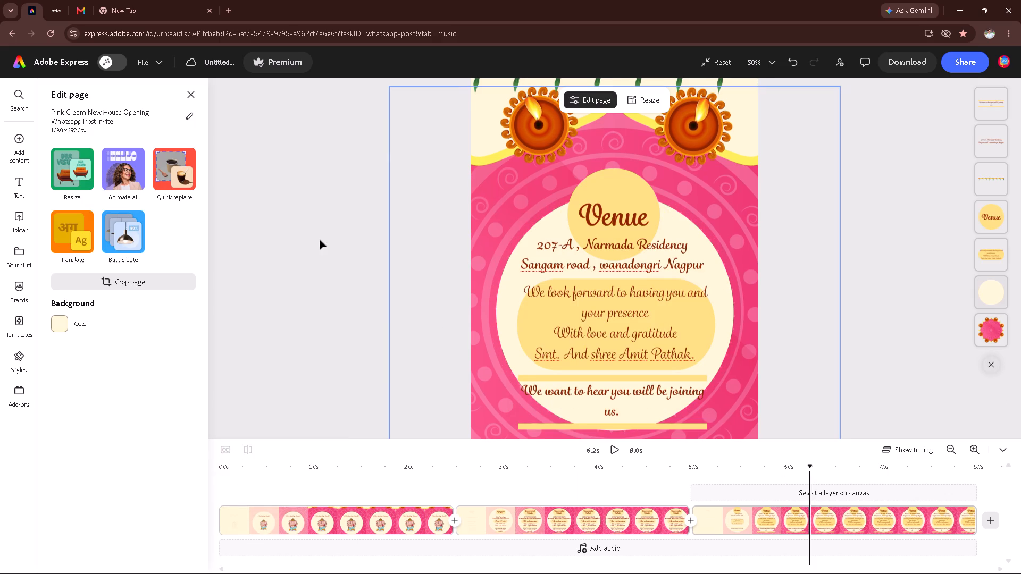
{"action": "left_click", "coordinate": [605, 202]}
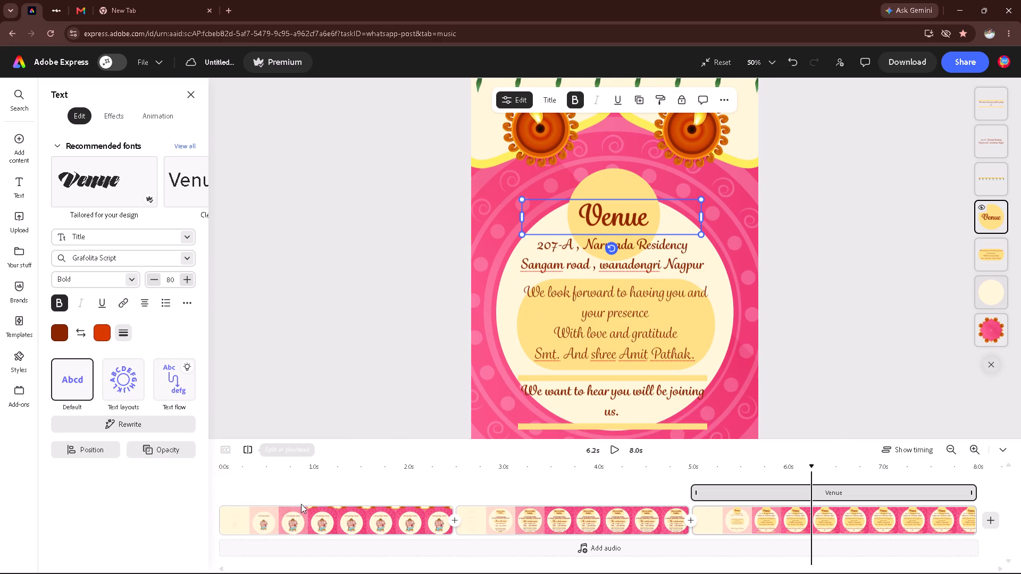
{"action": "left_click", "coordinate": [119, 122]}
{"action": "scroll", "coordinate": [153, 533], "scroll_direction": "down", "scroll_amount": 5}
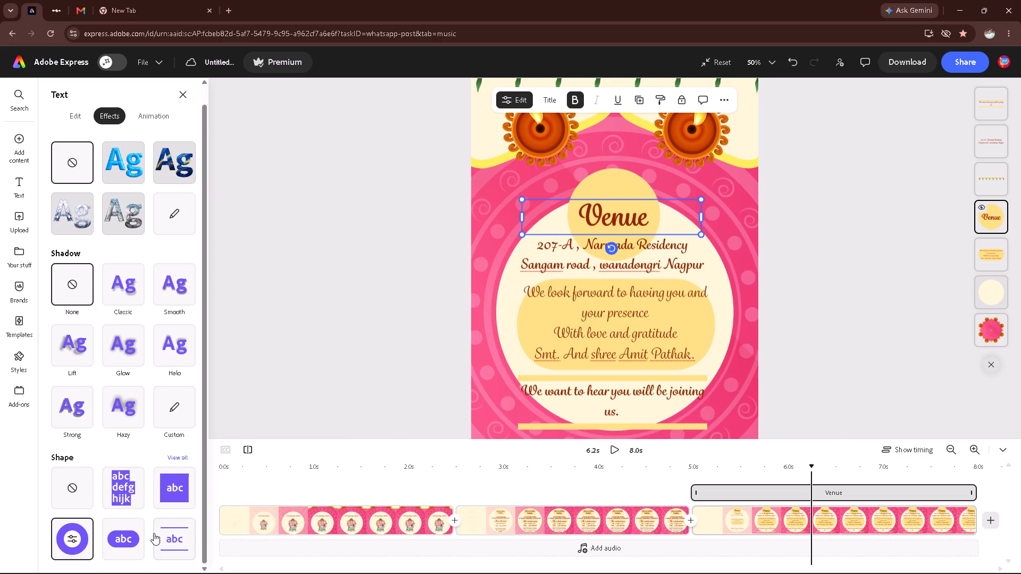
{"action": "left_click", "coordinate": [66, 543]}
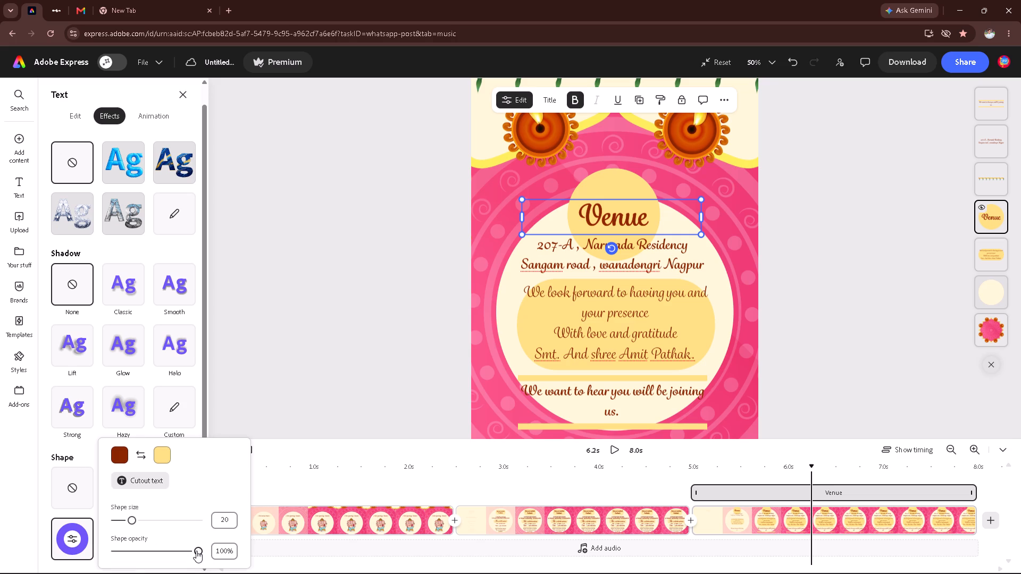
{"action": "left_click_drag", "start_coordinate": [196, 551], "coordinate": [182, 551]}
{"action": "left_click_drag", "start_coordinate": [136, 521], "coordinate": [120, 518]}
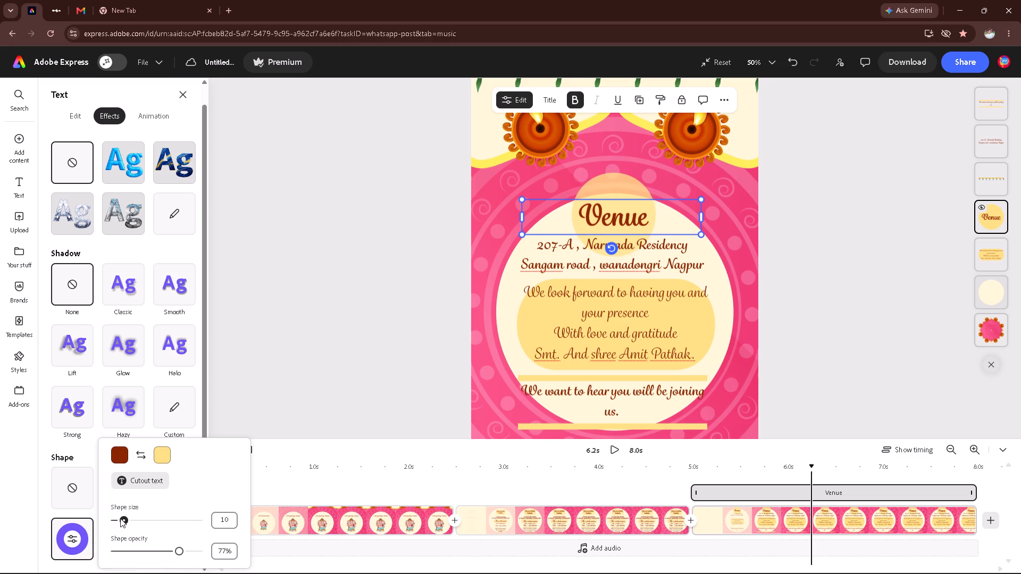
{"action": "left_click_drag", "start_coordinate": [120, 518], "coordinate": [118, 517]}
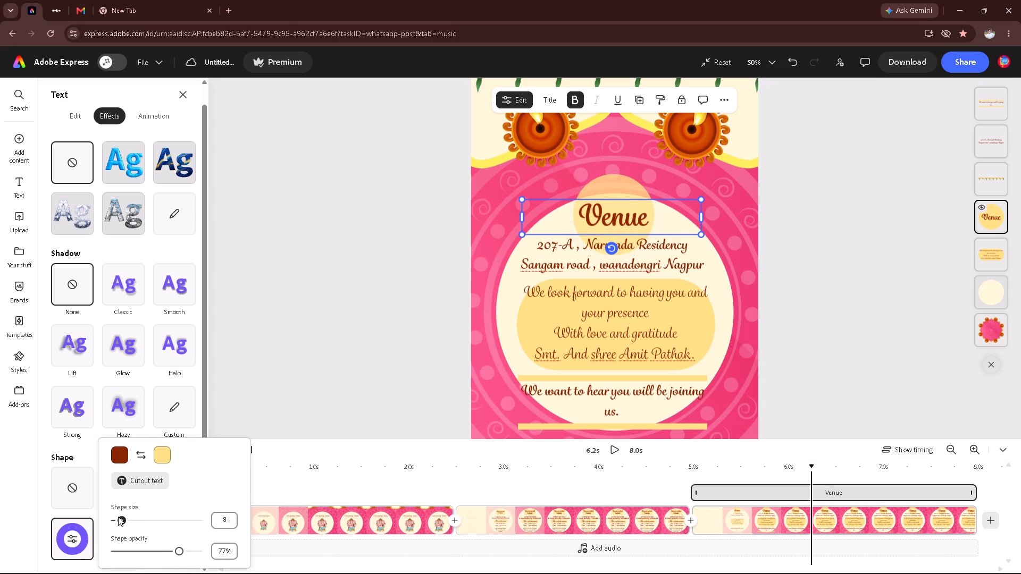
{"action": "left_click_drag", "start_coordinate": [118, 517], "coordinate": [118, 516]}
{"action": "left_click_drag", "start_coordinate": [180, 552], "coordinate": [183, 552]}
{"action": "left_click_drag", "start_coordinate": [183, 552], "coordinate": [193, 554]}
Set the yellow shape behind the "We look forward to having you" text to size 15 and 70% opacity.
{"action": "left_click", "coordinate": [581, 348]}
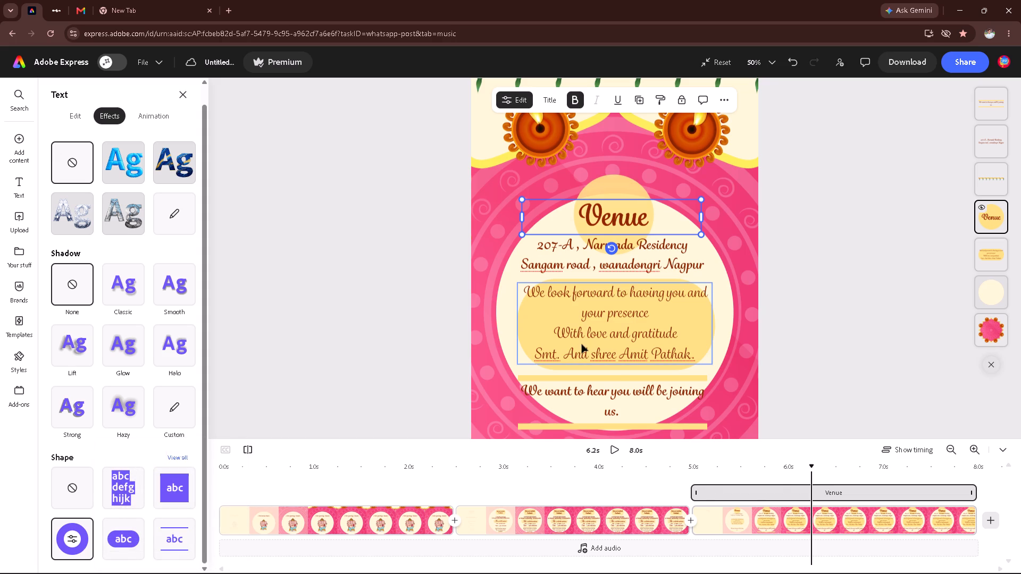
{"action": "left_click", "coordinate": [582, 344]}
{"action": "left_click", "coordinate": [128, 534]}
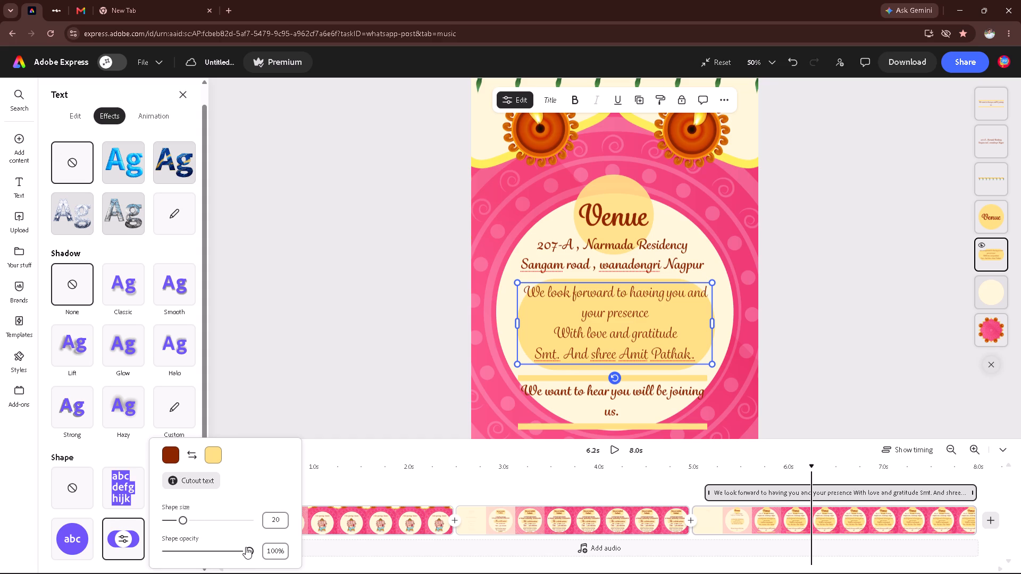
{"action": "left_click_drag", "start_coordinate": [182, 520], "coordinate": [174, 517]}
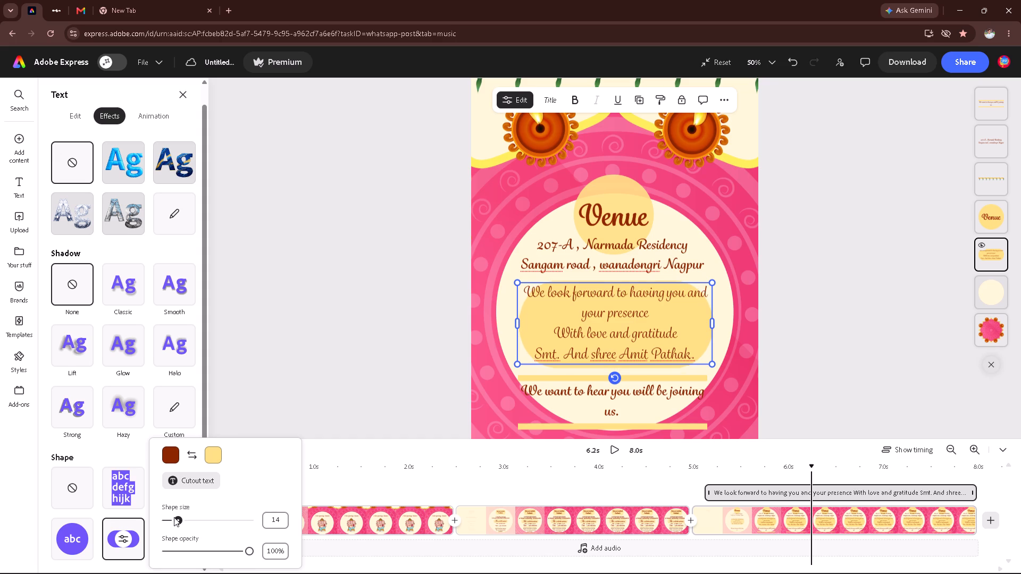
{"action": "left_click_drag", "start_coordinate": [174, 517], "coordinate": [176, 518]}
{"action": "left_click_drag", "start_coordinate": [251, 551], "coordinate": [233, 550]}
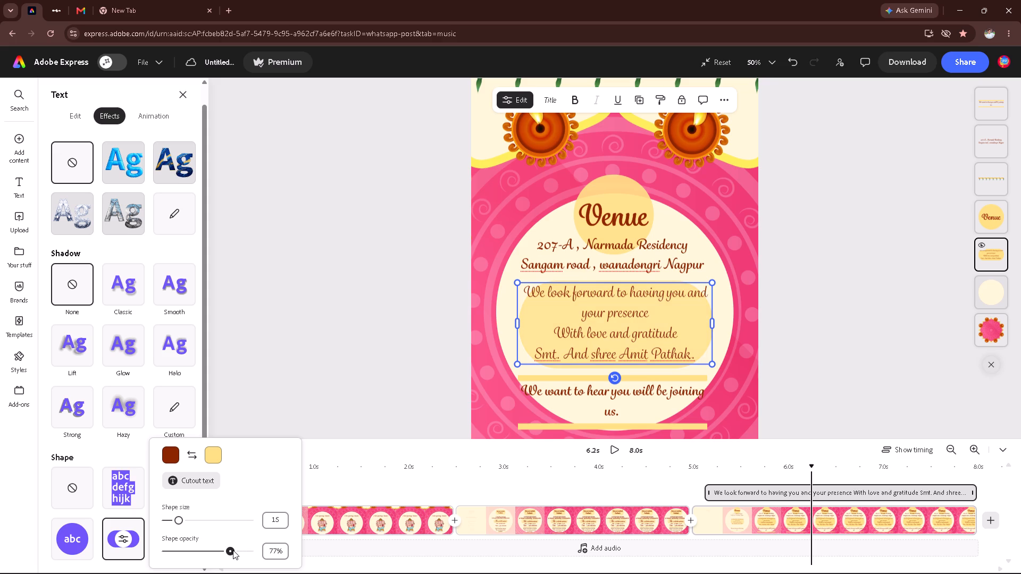
{"action": "left_click_drag", "start_coordinate": [233, 550], "coordinate": [227, 548]}
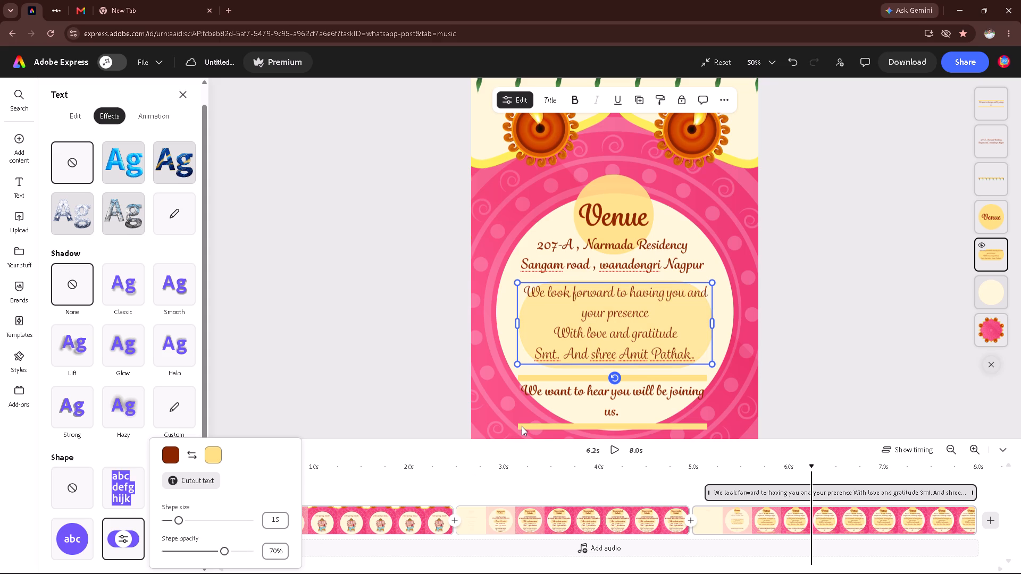
Lower the opacity of the lines around "We want to hear you will be joining us." to 57%.
{"action": "left_click", "coordinate": [522, 426]}
{"action": "left_click", "coordinate": [593, 403]}
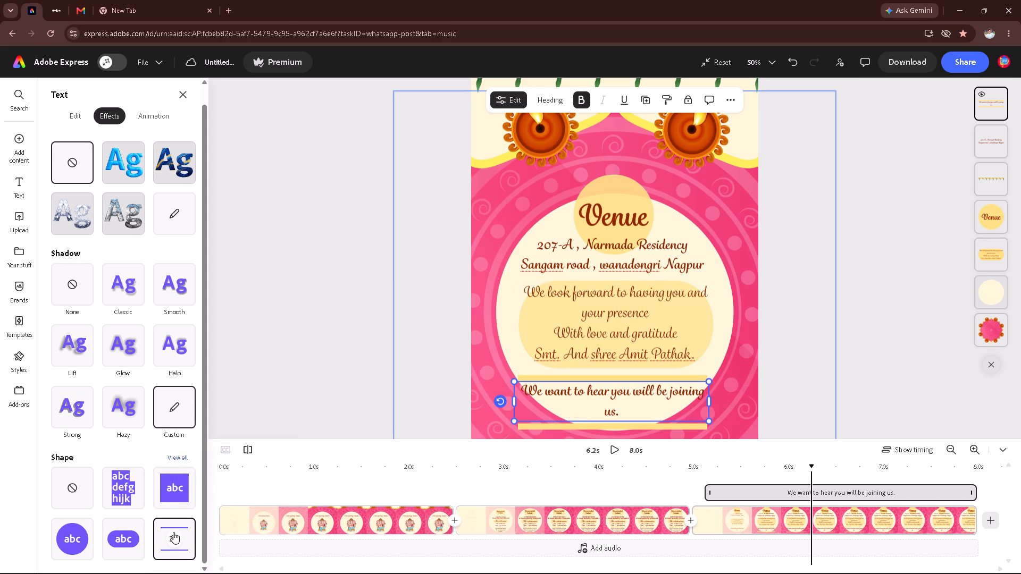
{"action": "left_click", "coordinate": [173, 533]}
{"action": "left_click_drag", "start_coordinate": [303, 548], "coordinate": [292, 550]}
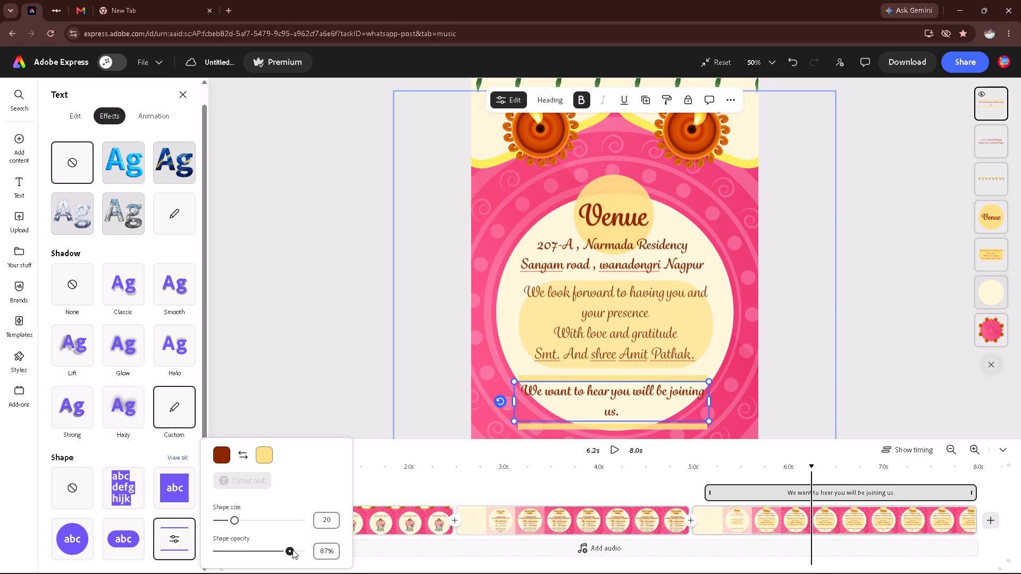
{"action": "left_click_drag", "start_coordinate": [292, 550], "coordinate": [265, 550]}
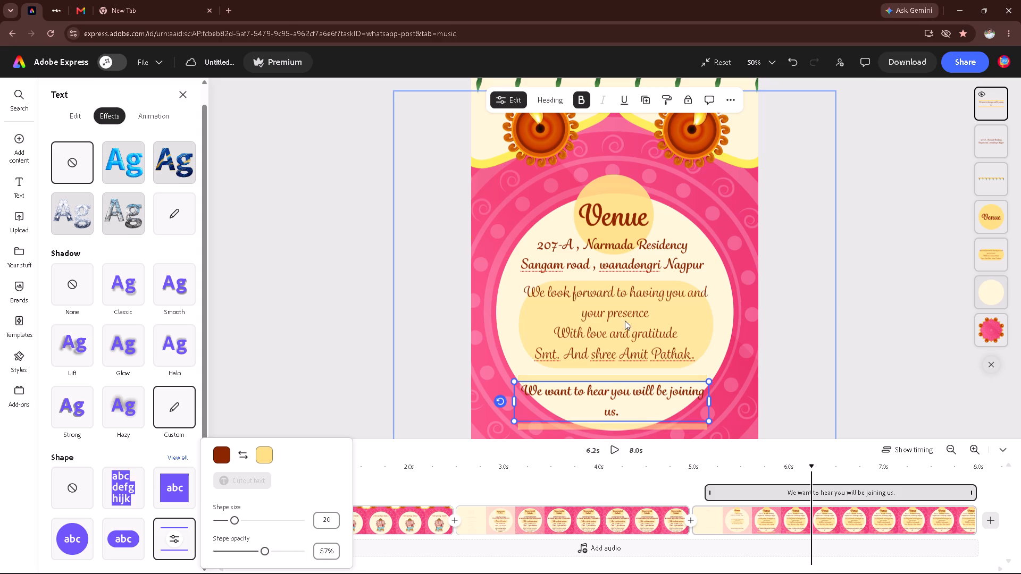
On the first page, add a yellow rounded pill shape behind the "Invitation" heading and reduce its size to 0.
{"action": "scroll", "coordinate": [560, 289], "scroll_direction": "down", "scroll_amount": 6}
{"action": "left_click", "coordinate": [403, 469]}
{"action": "left_click", "coordinate": [392, 466]}
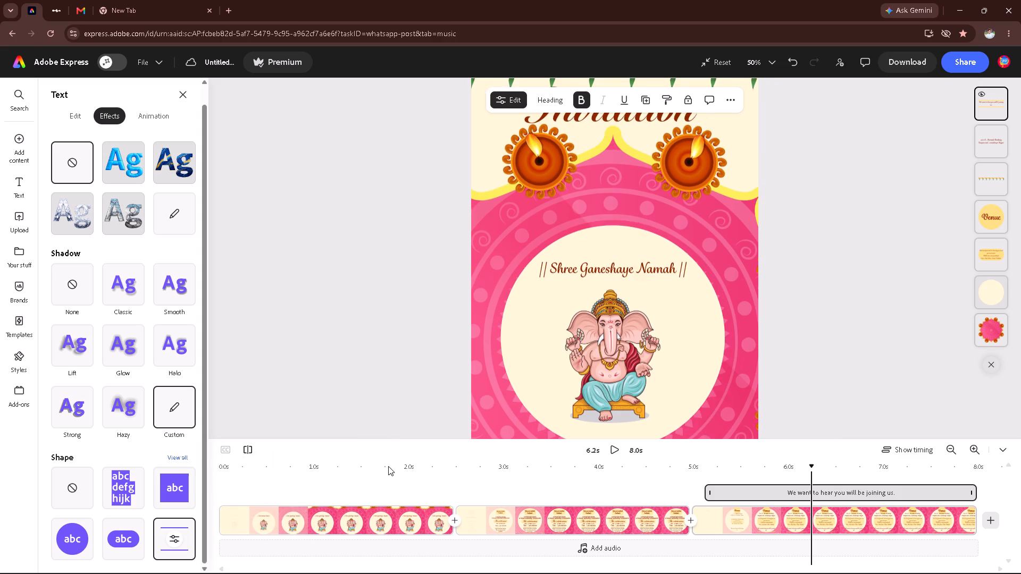
{"action": "left_click", "coordinate": [332, 467]}
{"action": "left_click_drag", "start_coordinate": [320, 464], "coordinate": [285, 467]}
{"action": "left_click_drag", "start_coordinate": [296, 467], "coordinate": [314, 467]}
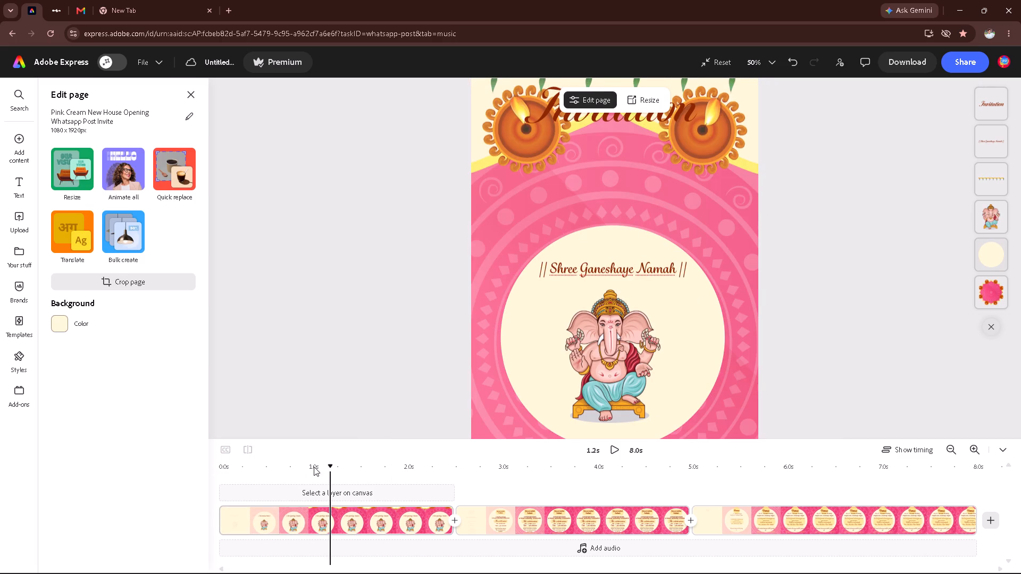
{"action": "left_click_drag", "start_coordinate": [314, 467], "coordinate": [351, 471]}
{"action": "scroll", "coordinate": [615, 220], "scroll_direction": "down", "scroll_amount": 5}
{"action": "scroll", "coordinate": [615, 220], "scroll_direction": "up", "scroll_amount": 5}
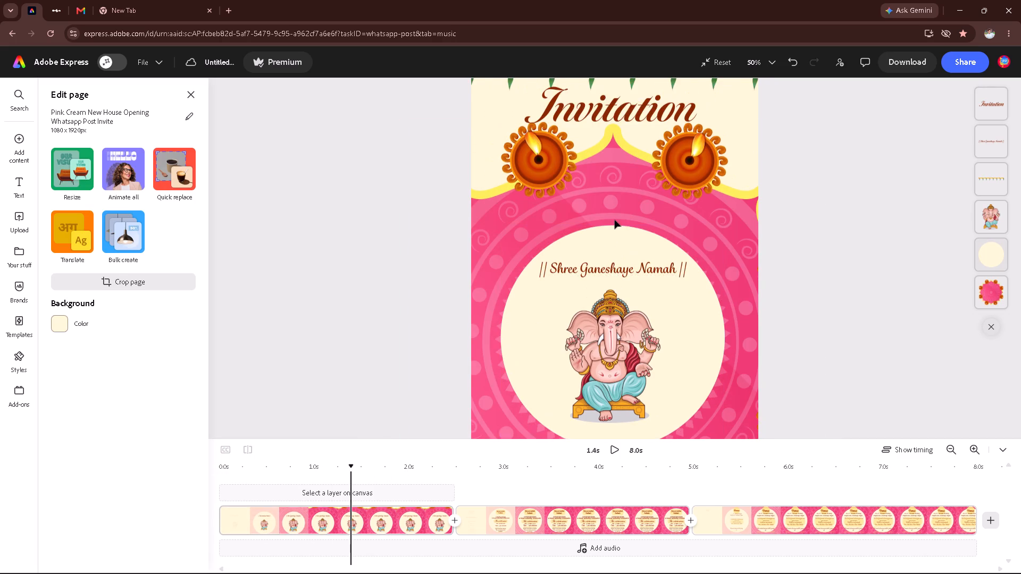
{"action": "scroll", "coordinate": [615, 220], "scroll_direction": "up", "scroll_amount": 8}
{"action": "left_click", "coordinate": [618, 171]}
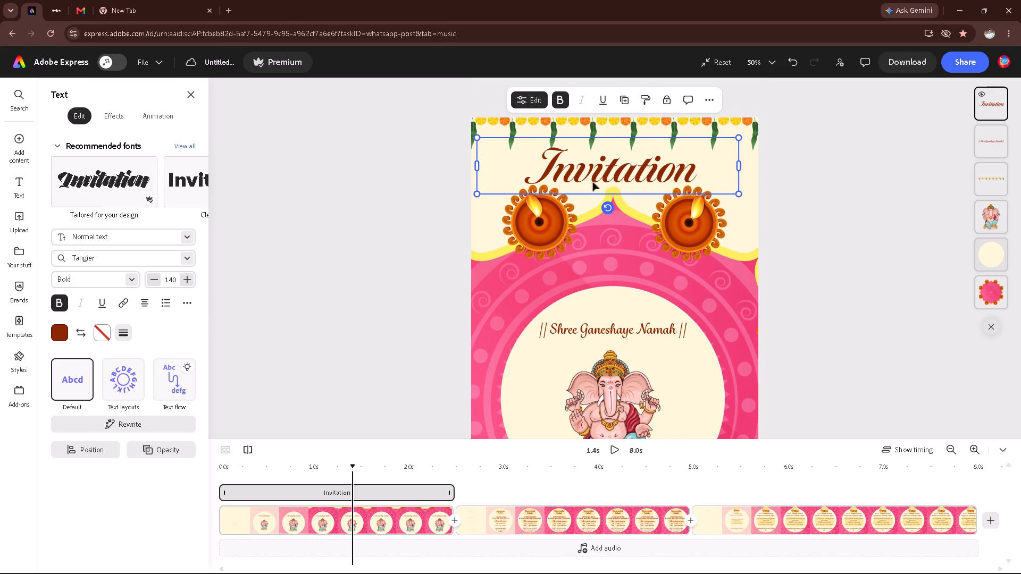
{"action": "left_click", "coordinate": [114, 120]}
{"action": "scroll", "coordinate": [121, 383], "scroll_direction": "down", "scroll_amount": 11}
{"action": "left_click", "coordinate": [122, 535]}
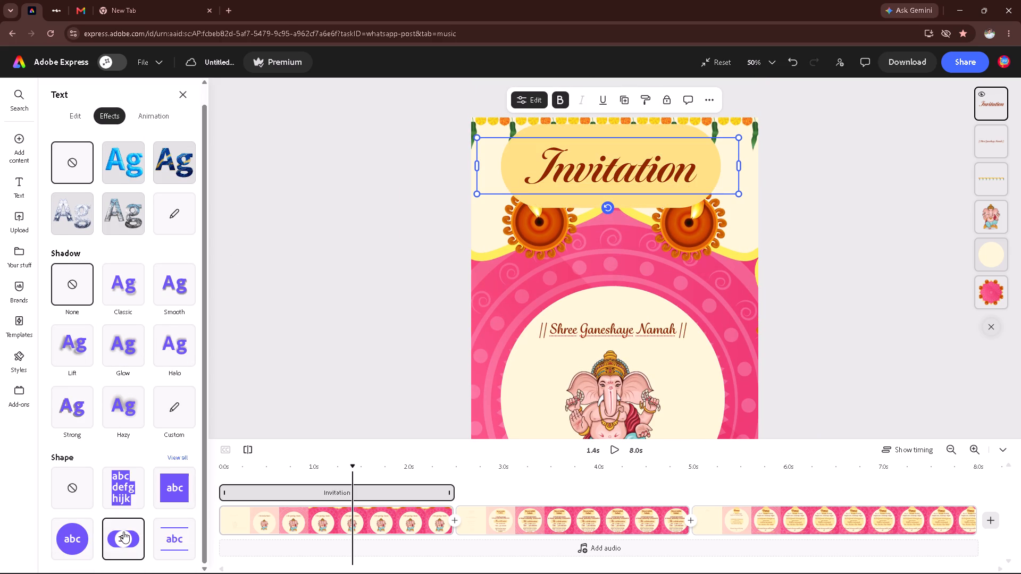
{"action": "left_click", "coordinate": [123, 542]}
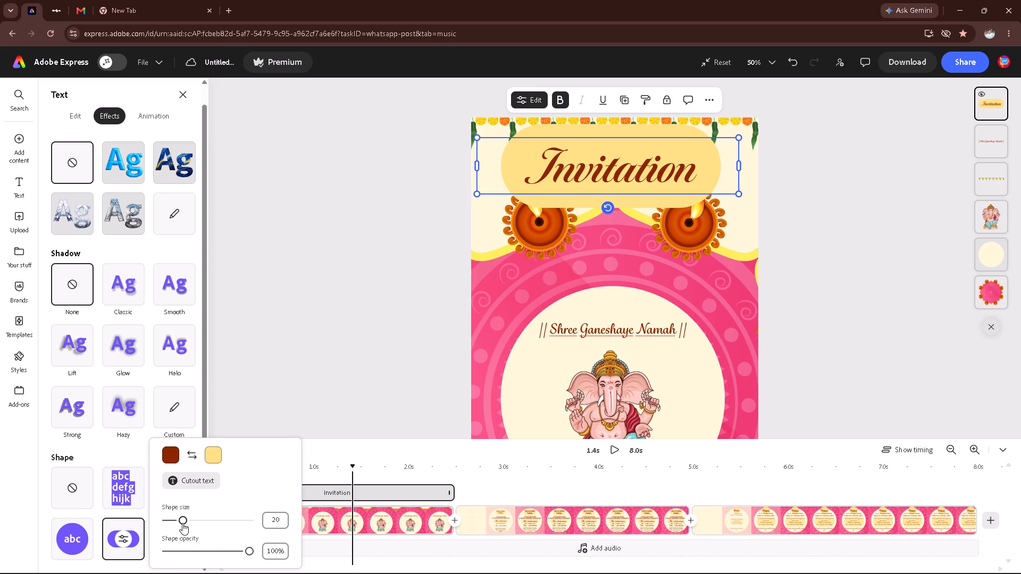
{"action": "left_click_drag", "start_coordinate": [182, 523], "coordinate": [162, 520]}
{"action": "left_click", "coordinate": [92, 446]}
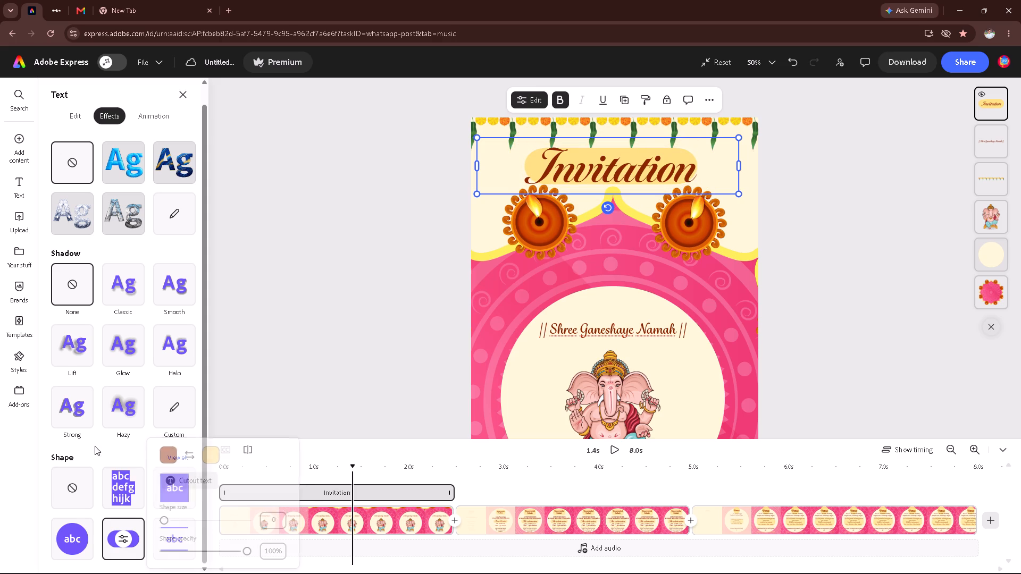
Switch the shape behind the "Invitation" heading to a rectangle and lower its opacity to 67%.
{"action": "left_click", "coordinate": [166, 485]}
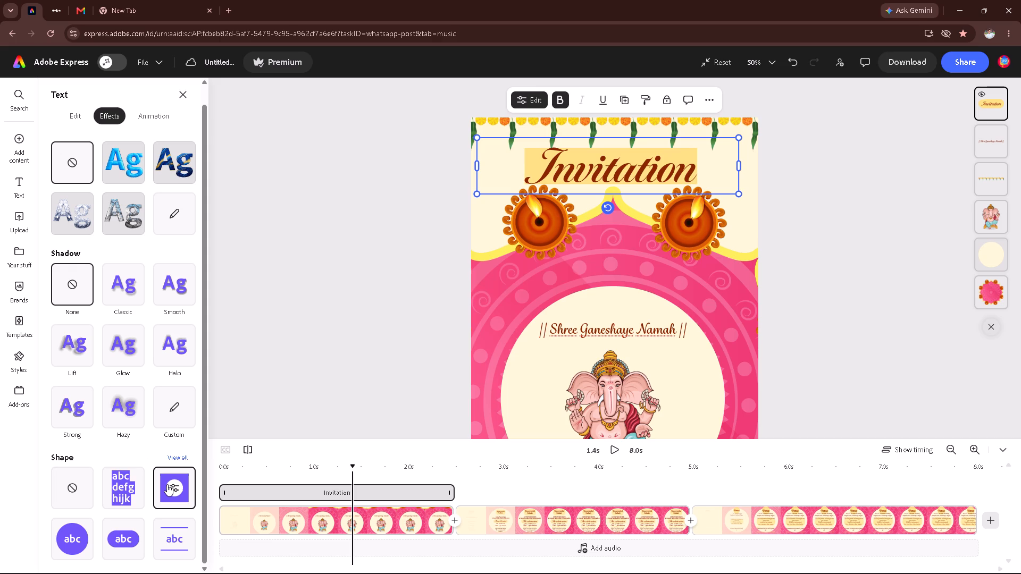
{"action": "scroll", "coordinate": [532, 455], "scroll_direction": "down", "scroll_amount": 7}
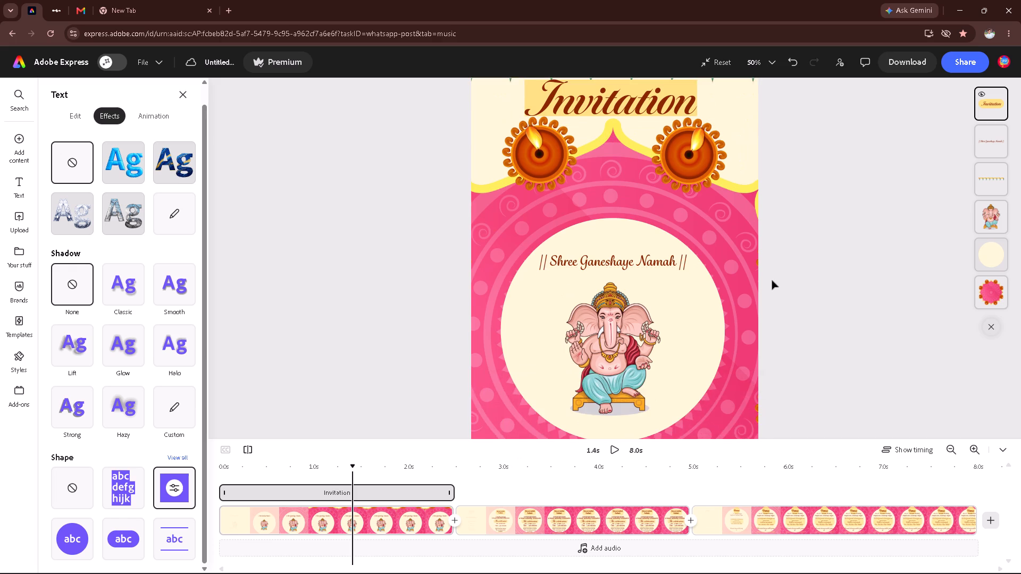
{"action": "scroll", "coordinate": [772, 281], "scroll_direction": "up", "scroll_amount": 5}
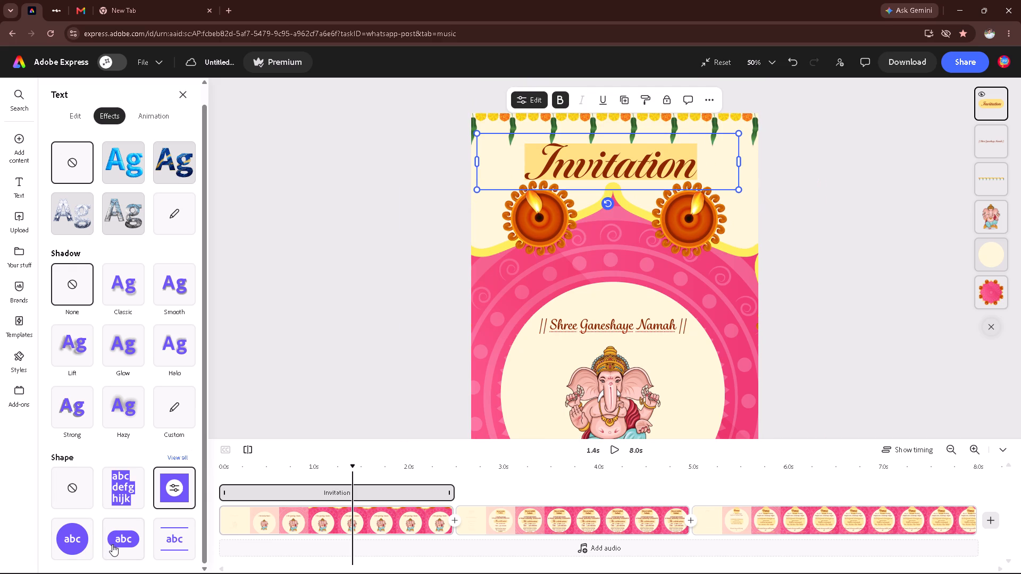
{"action": "left_click", "coordinate": [168, 487]}
{"action": "left_click_drag", "start_coordinate": [297, 536], "coordinate": [278, 537]}
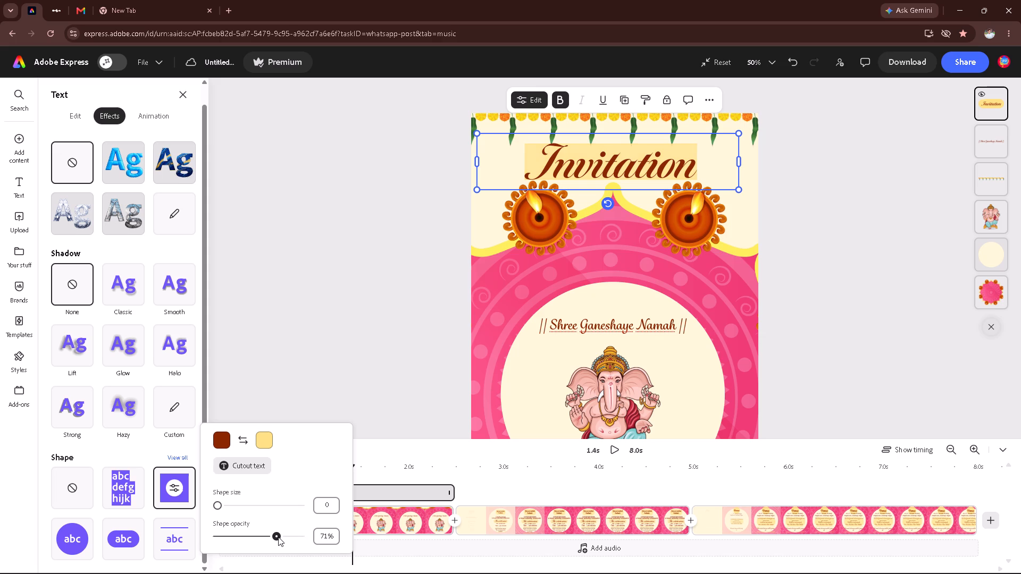
{"action": "left_click_drag", "start_coordinate": [278, 537], "coordinate": [275, 537]}
Add a yellow rounded pill shape behind "|| Shree Ganeshaye Namah ||" and lower its opacity to 72%.
{"action": "scroll", "coordinate": [746, 316], "scroll_direction": "down", "scroll_amount": 8}
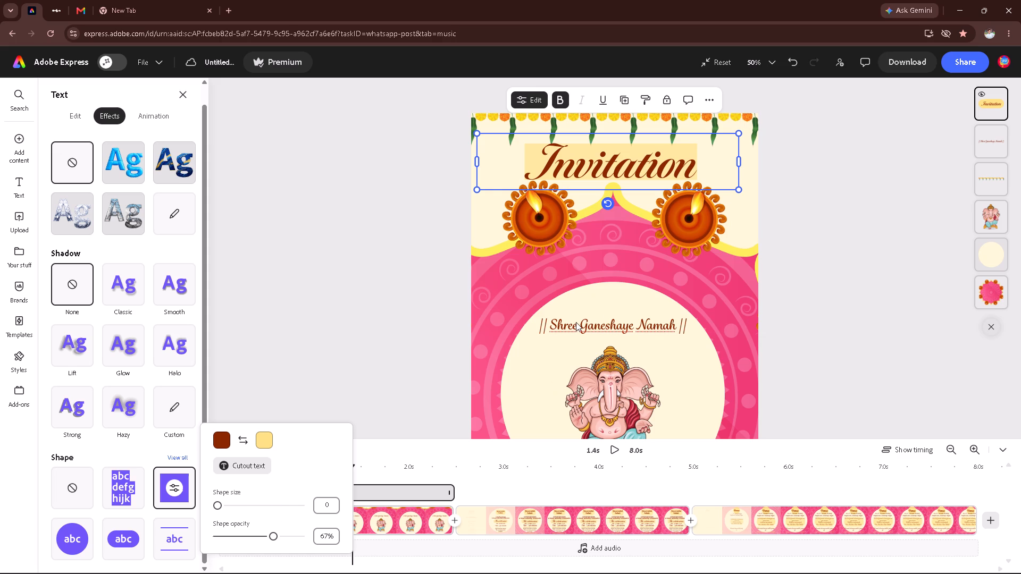
{"action": "scroll", "coordinate": [576, 322], "scroll_direction": "down", "scroll_amount": 1}
{"action": "scroll", "coordinate": [563, 332], "scroll_direction": "up", "scroll_amount": 5}
{"action": "left_click", "coordinate": [570, 326]}
{"action": "left_click", "coordinate": [574, 329]}
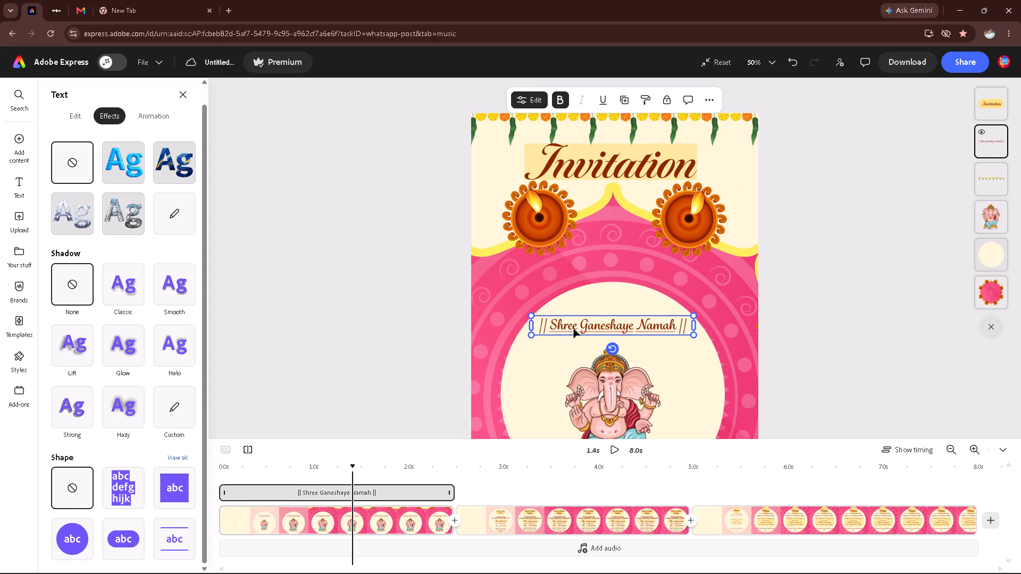
{"action": "left_click", "coordinate": [118, 543]}
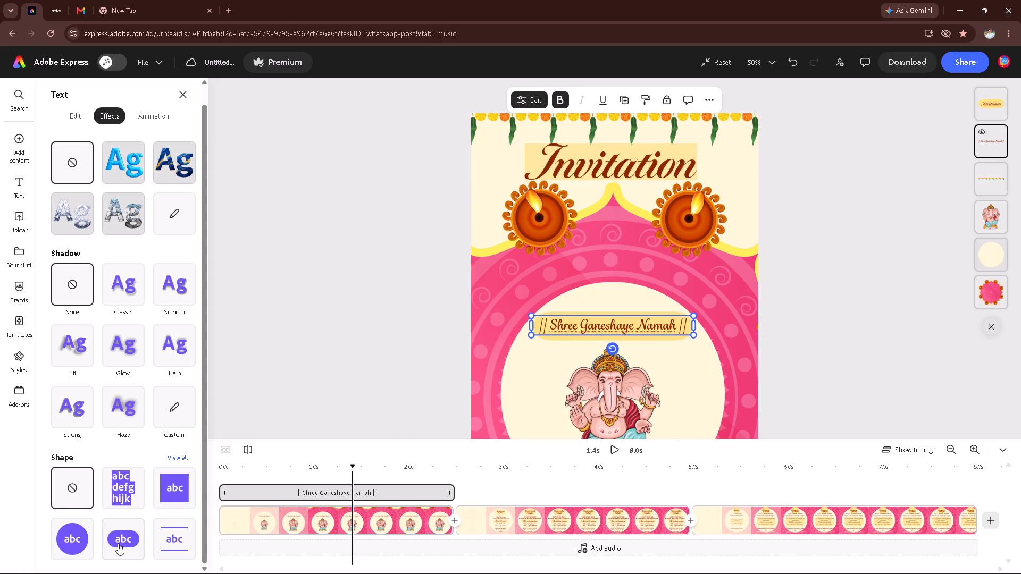
{"action": "left_click", "coordinate": [116, 541]}
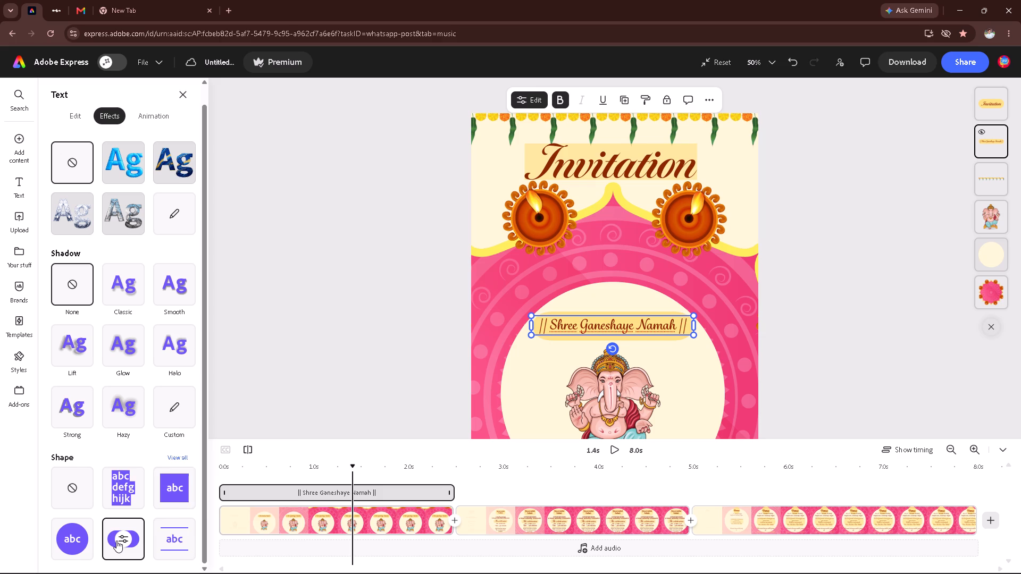
{"action": "left_click_drag", "start_coordinate": [248, 550], "coordinate": [232, 550]}
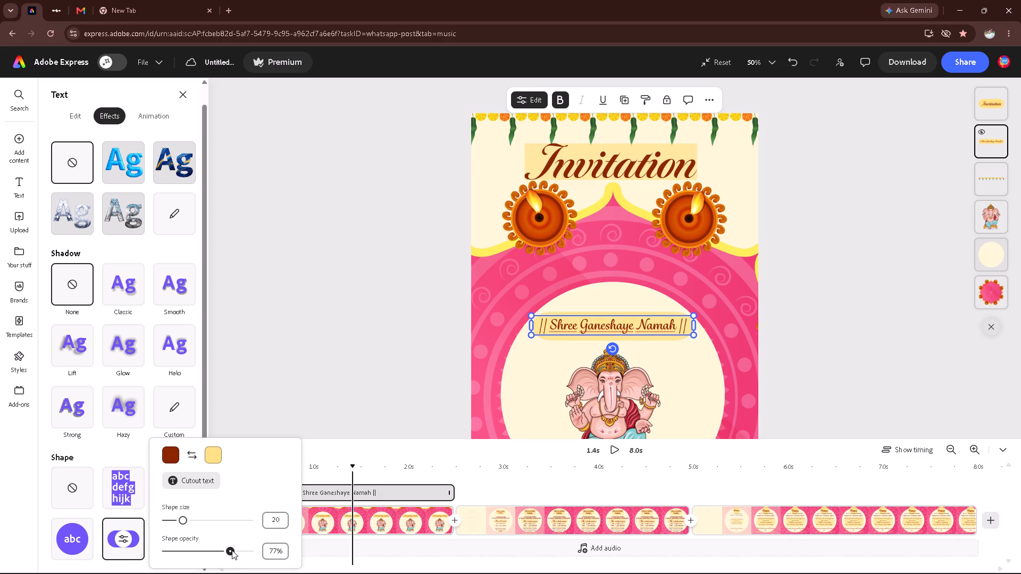
{"action": "left_click_drag", "start_coordinate": [232, 550], "coordinate": [228, 551]}
Play the animated invitation from the start through all three pages, and replay it from the second page.
{"action": "scroll", "coordinate": [353, 485], "scroll_direction": "down", "scroll_amount": 5}
{"action": "left_click_drag", "start_coordinate": [350, 467], "coordinate": [298, 476]}
{"action": "left_click_drag", "start_coordinate": [304, 465], "coordinate": [215, 477]}
{"action": "left_click", "coordinate": [232, 467]}
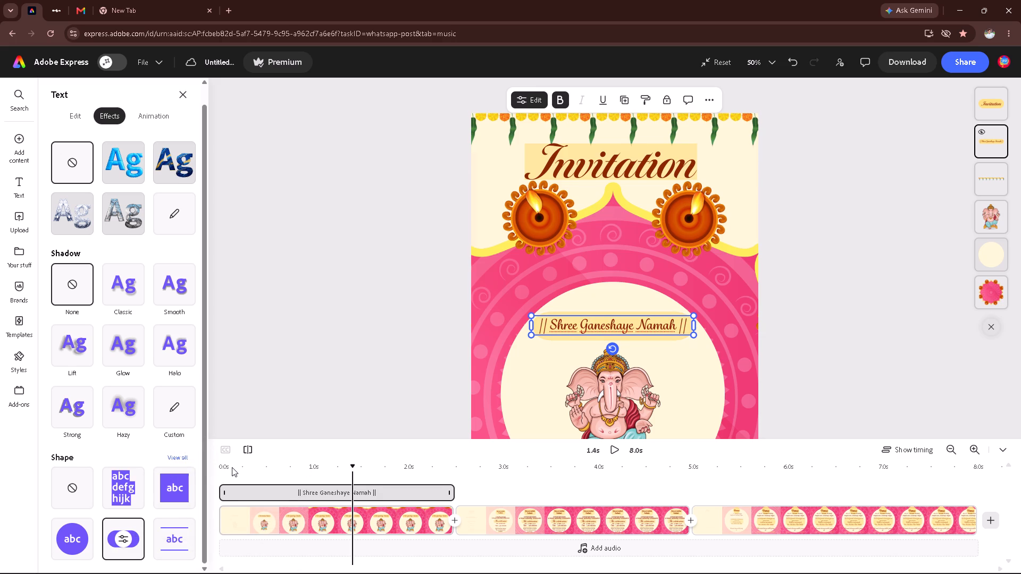
{"action": "left_click_drag", "start_coordinate": [228, 465], "coordinate": [209, 468]}
{"action": "left_click", "coordinate": [221, 463]}
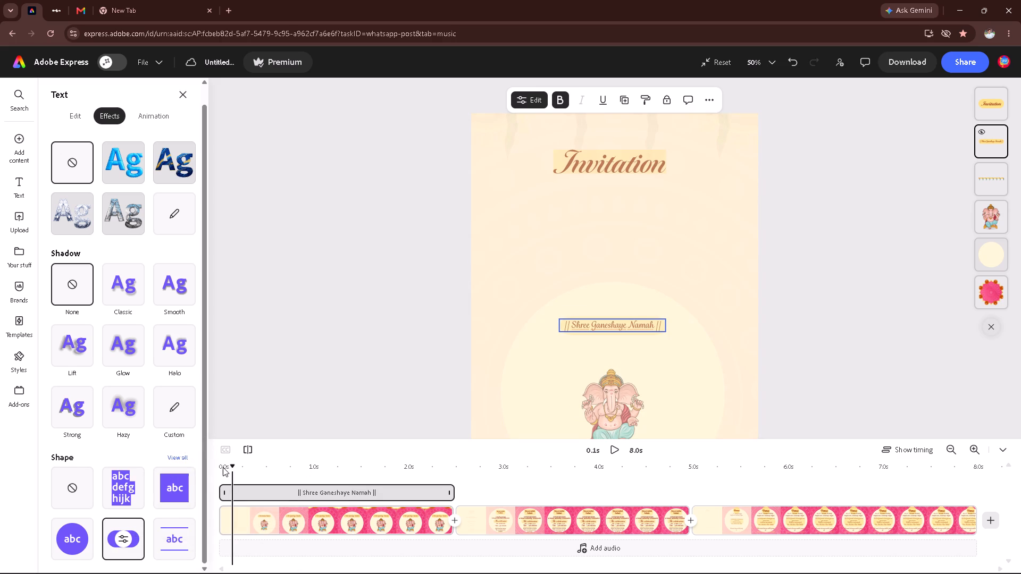
{"action": "left_click_drag", "start_coordinate": [236, 466], "coordinate": [220, 469]}
{"action": "key", "text": "space"}
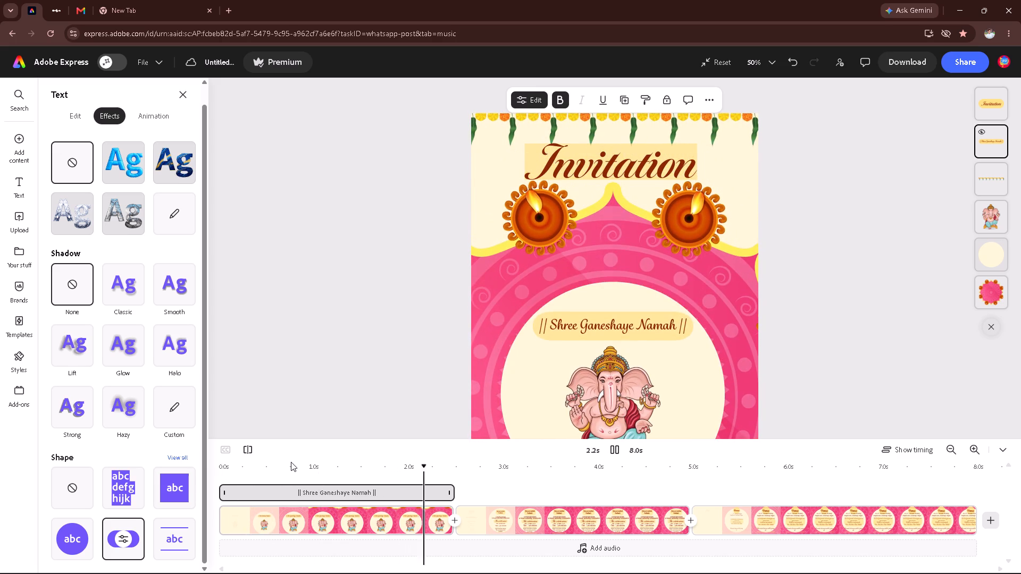
{"action": "scroll", "coordinate": [694, 317], "scroll_direction": "down", "scroll_amount": 3}
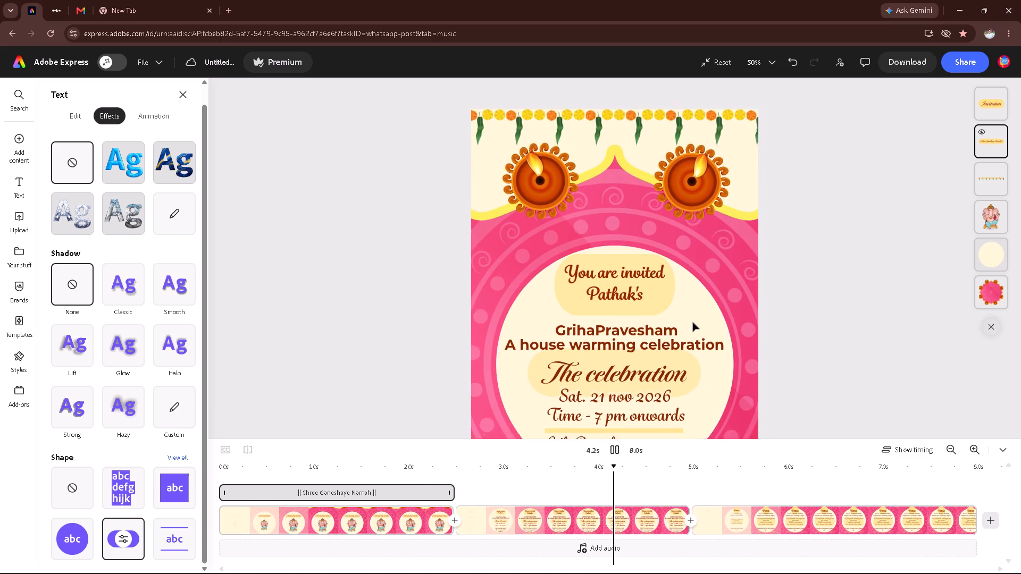
{"action": "scroll", "coordinate": [693, 323], "scroll_direction": "down", "scroll_amount": 3}
{"action": "scroll", "coordinate": [639, 323], "scroll_direction": "down", "scroll_amount": 2}
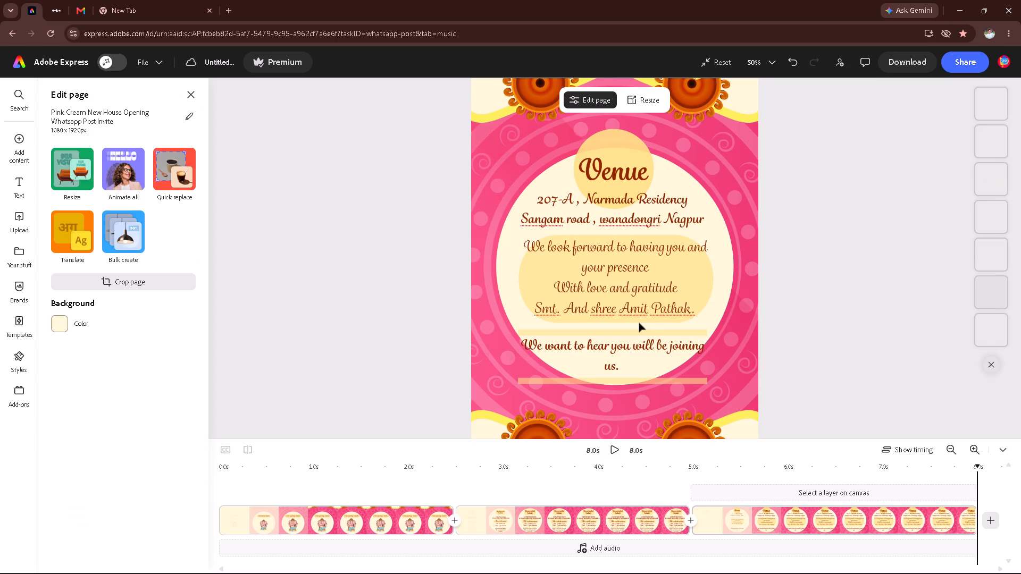
{"action": "left_click_drag", "start_coordinate": [515, 468], "coordinate": [491, 468]}
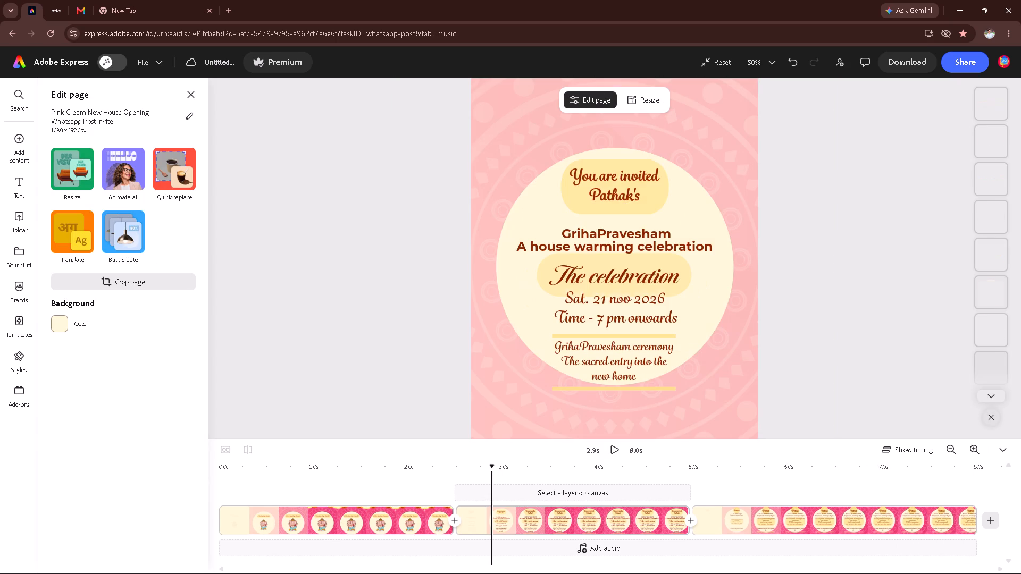
{"action": "left_click", "coordinate": [614, 450]}
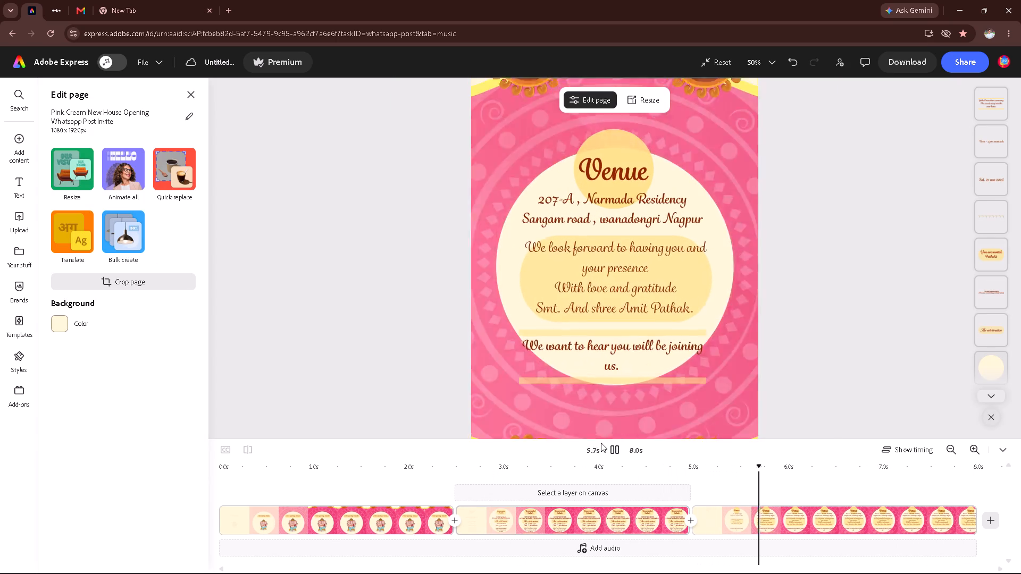
Start saving the invitation page, create a folder named "Garima" on drive D, and open it as the destination.
{"action": "key", "text": "ctrl+s"}
{"action": "key", "text": "ctrl+s"}
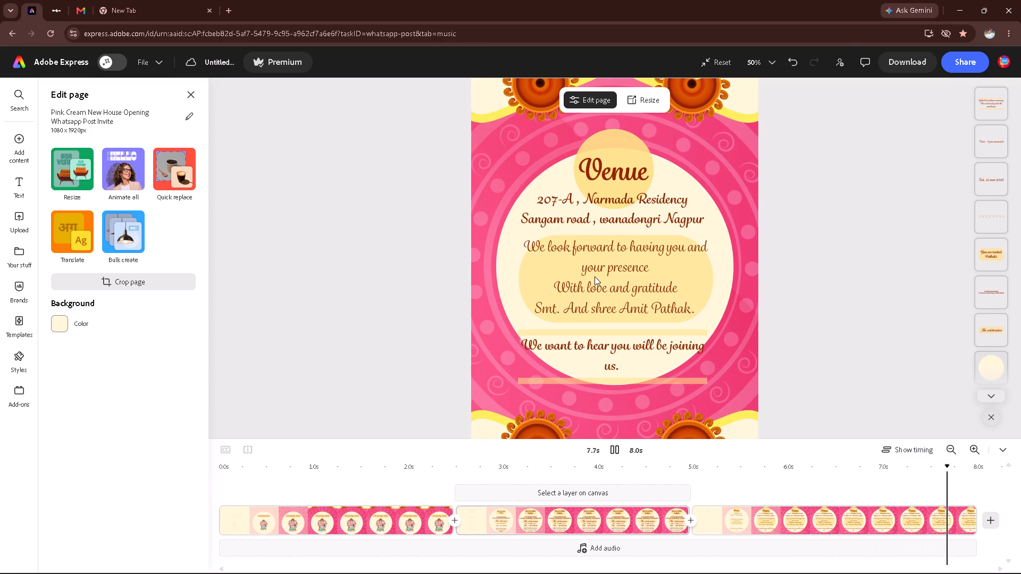
{"action": "key", "text": "ctrl+s"}
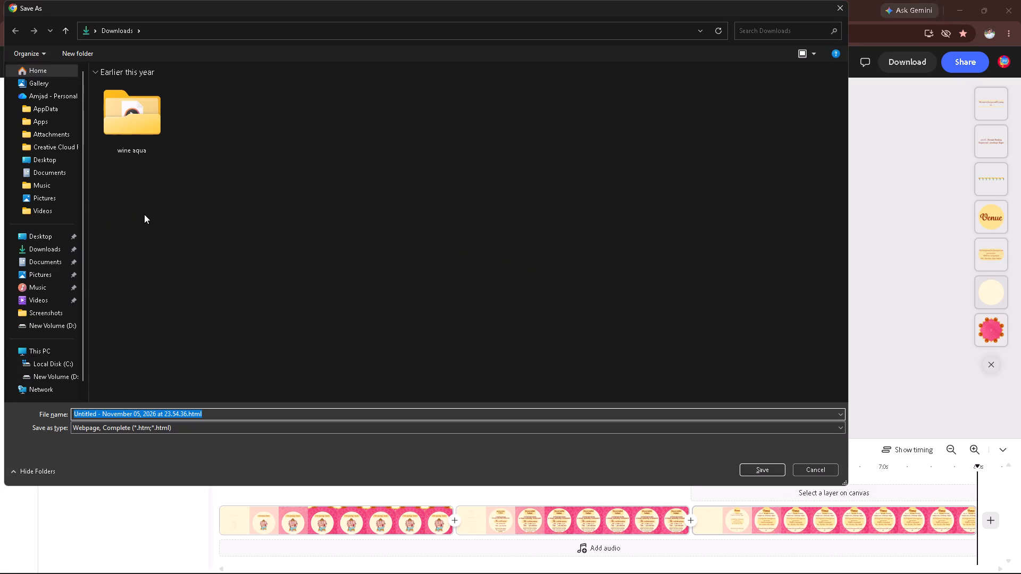
{"action": "left_click", "coordinate": [34, 376]}
{"action": "right_click", "coordinate": [222, 267]}
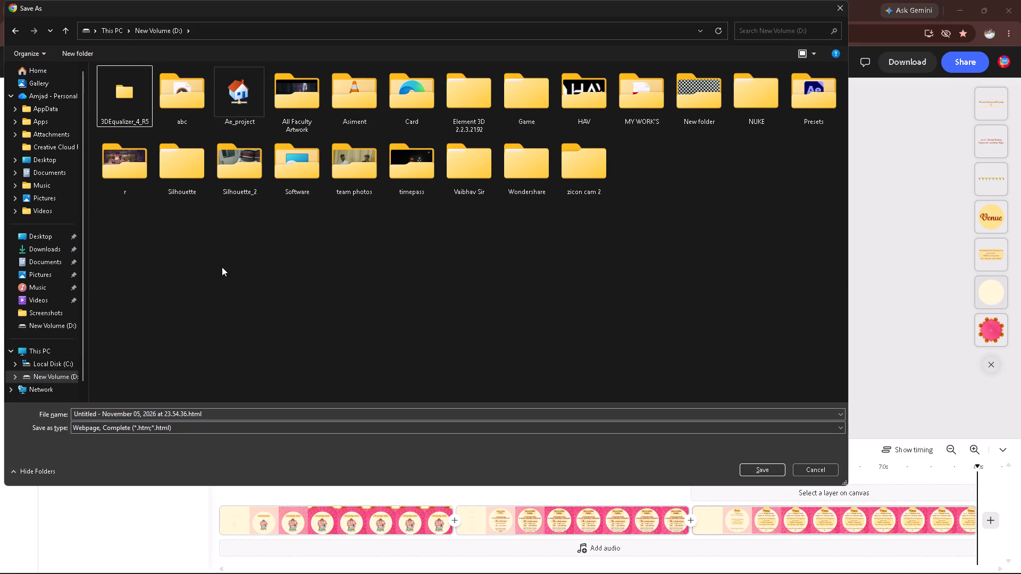
{"action": "left_click", "coordinate": [250, 370]}
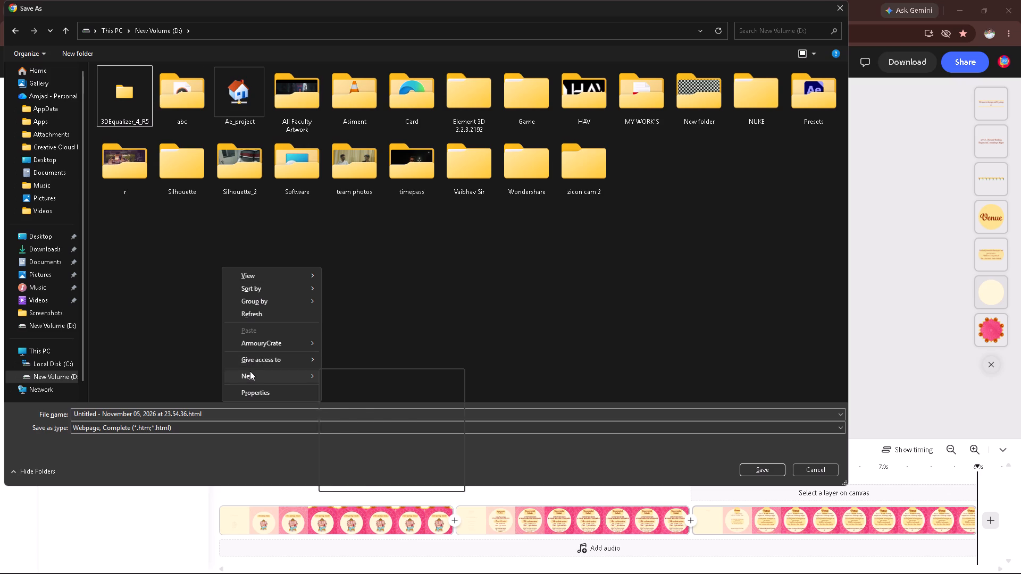
{"action": "left_click", "coordinate": [350, 377]}
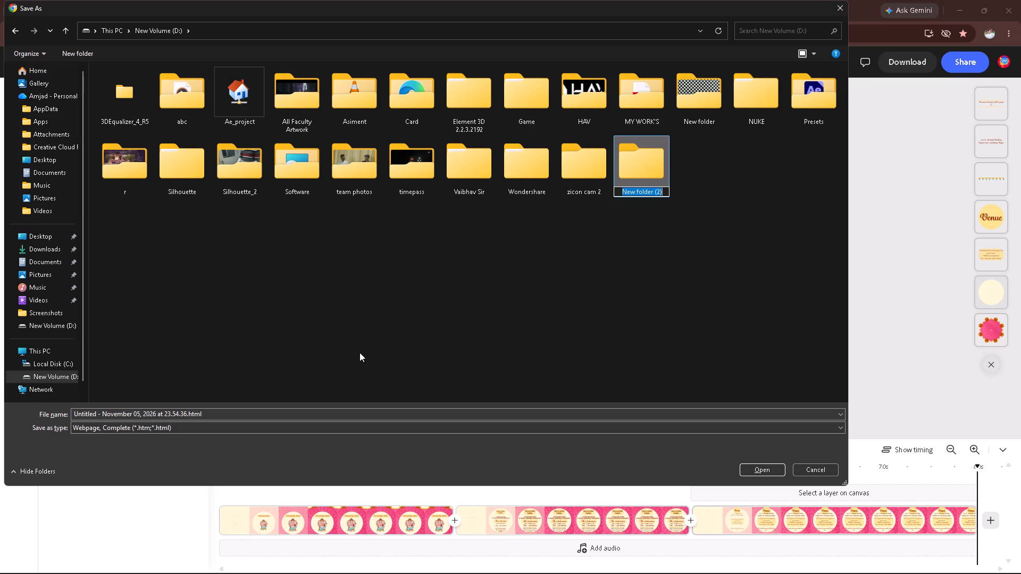
{"action": "type", "text": "GA"}
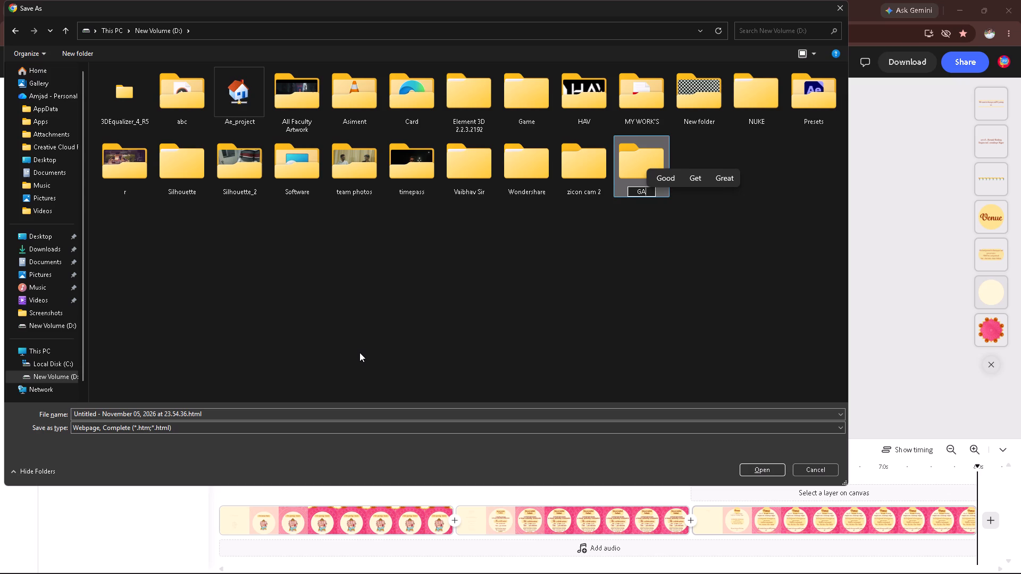
{"action": "key", "text": "BackSpace"}
{"action": "key", "text": "a"}
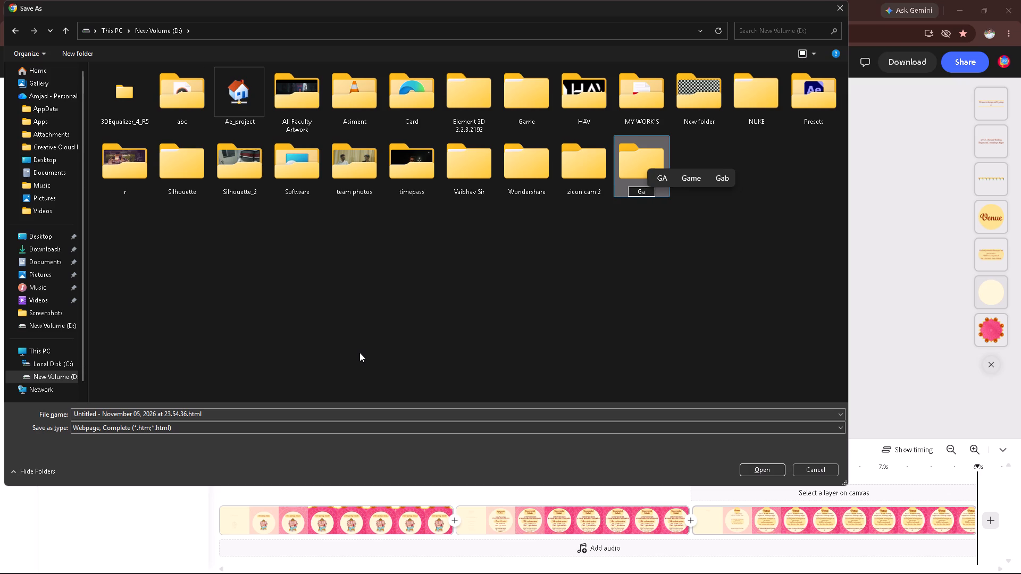
{"action": "type", "text": "rima"}
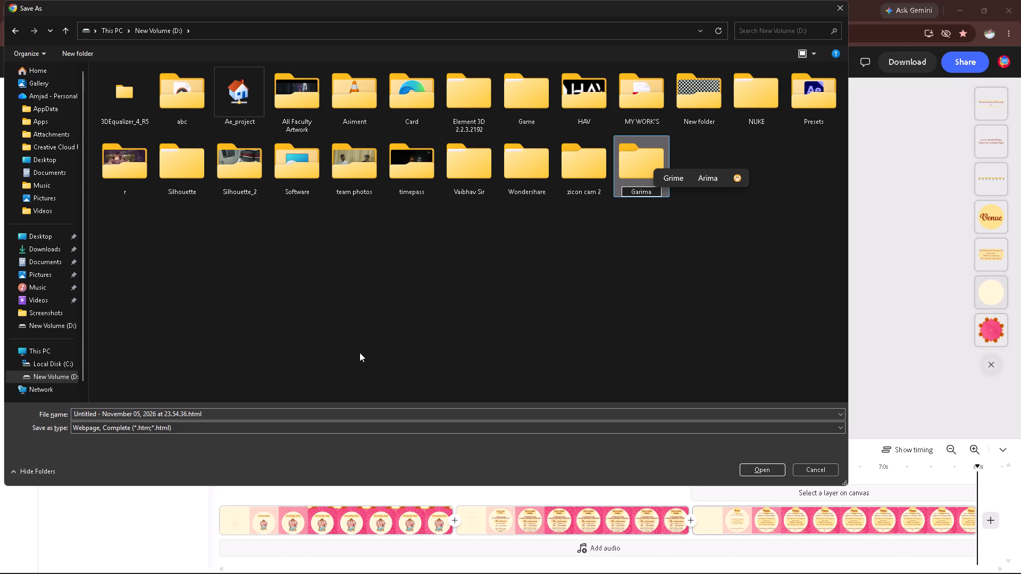
{"action": "left_click", "coordinate": [480, 310]}
{"action": "double_click", "coordinate": [649, 171]}
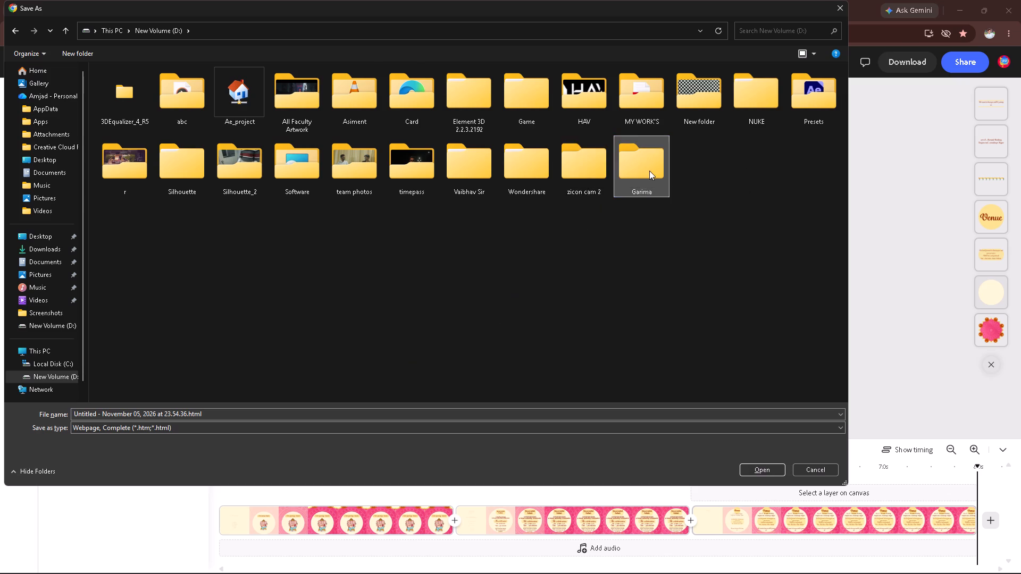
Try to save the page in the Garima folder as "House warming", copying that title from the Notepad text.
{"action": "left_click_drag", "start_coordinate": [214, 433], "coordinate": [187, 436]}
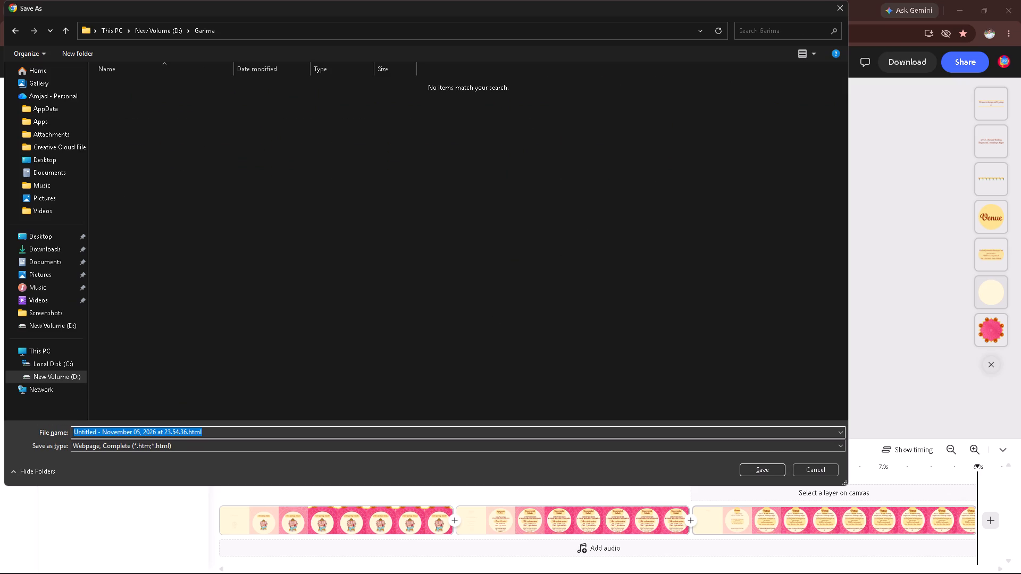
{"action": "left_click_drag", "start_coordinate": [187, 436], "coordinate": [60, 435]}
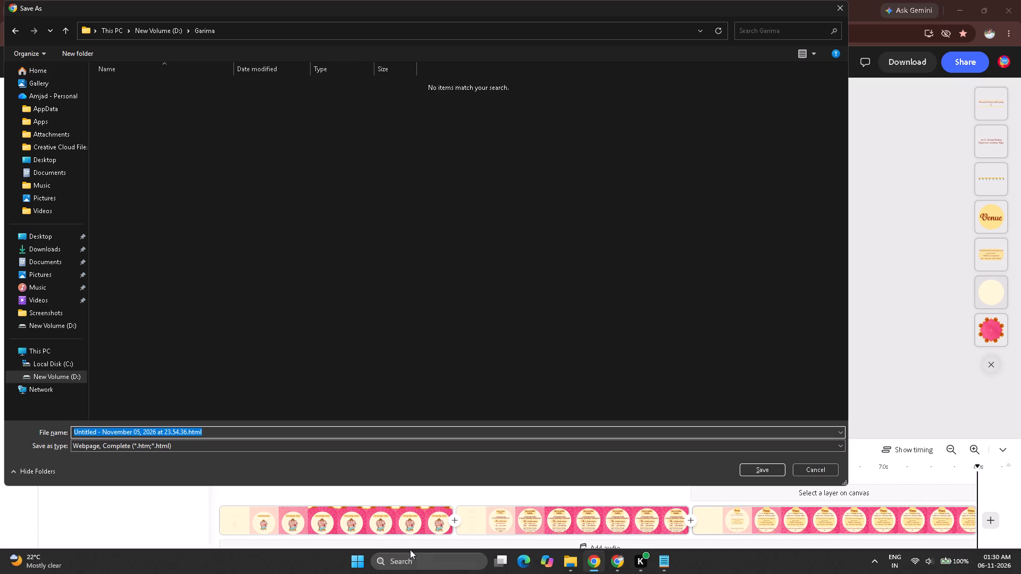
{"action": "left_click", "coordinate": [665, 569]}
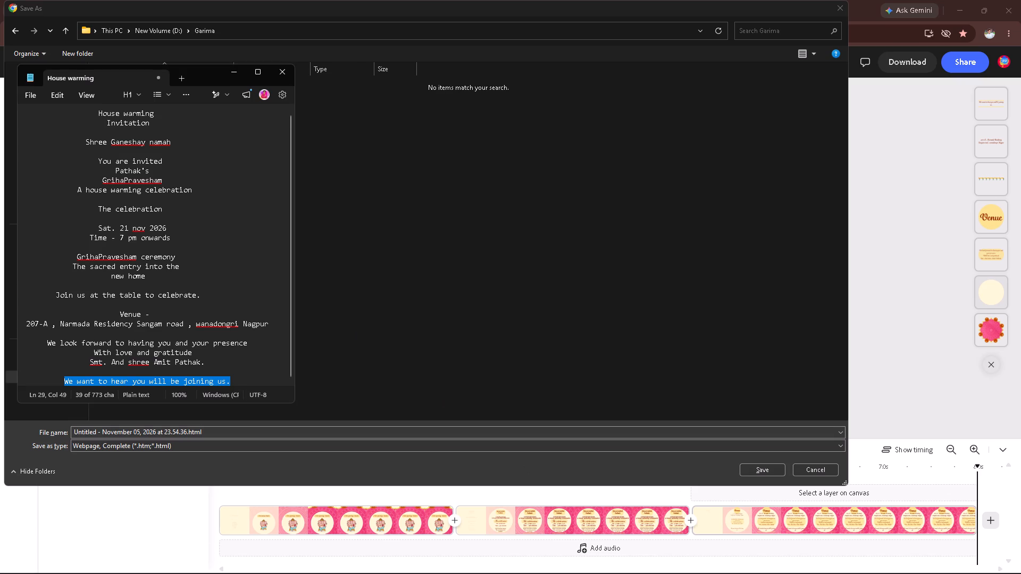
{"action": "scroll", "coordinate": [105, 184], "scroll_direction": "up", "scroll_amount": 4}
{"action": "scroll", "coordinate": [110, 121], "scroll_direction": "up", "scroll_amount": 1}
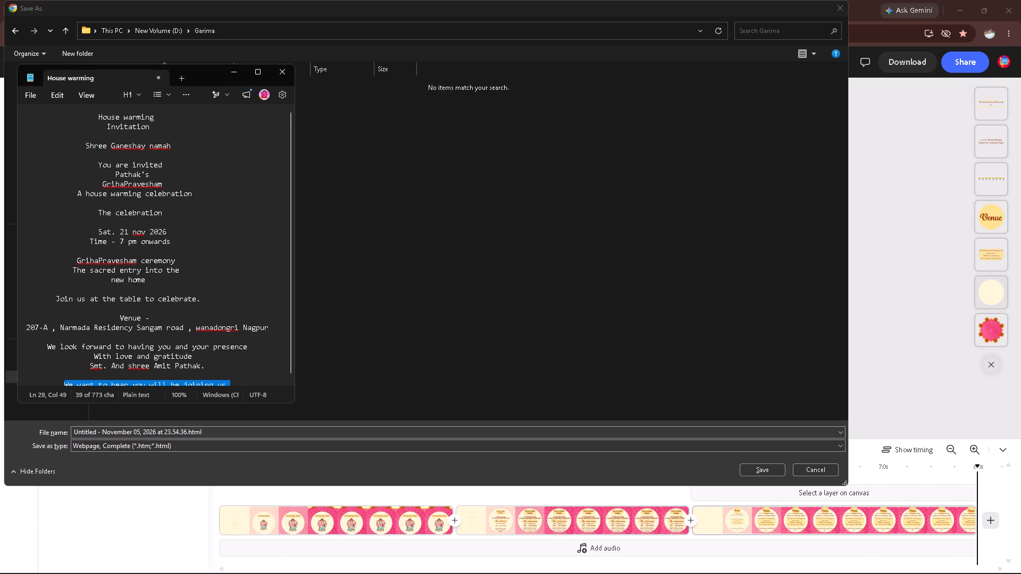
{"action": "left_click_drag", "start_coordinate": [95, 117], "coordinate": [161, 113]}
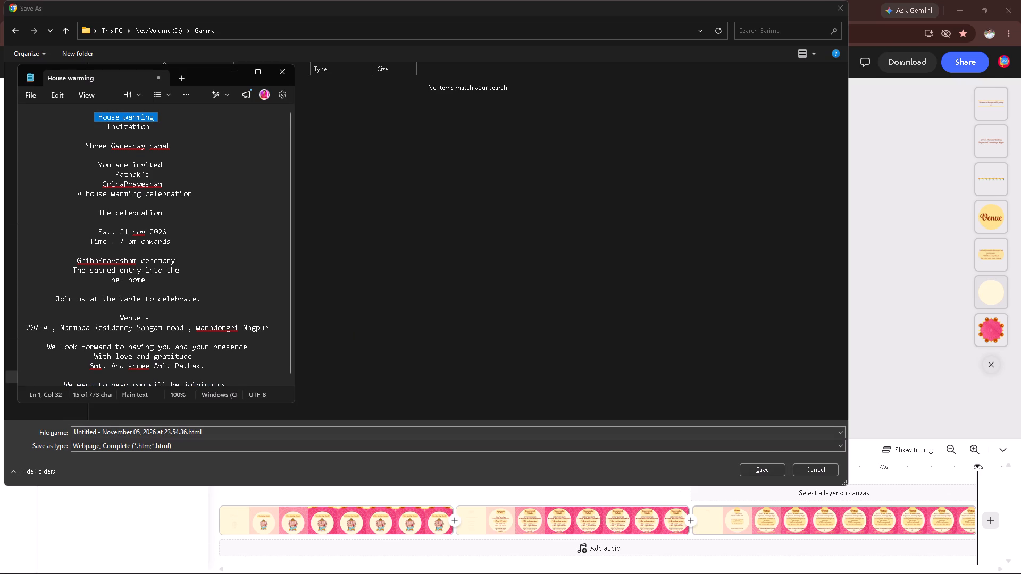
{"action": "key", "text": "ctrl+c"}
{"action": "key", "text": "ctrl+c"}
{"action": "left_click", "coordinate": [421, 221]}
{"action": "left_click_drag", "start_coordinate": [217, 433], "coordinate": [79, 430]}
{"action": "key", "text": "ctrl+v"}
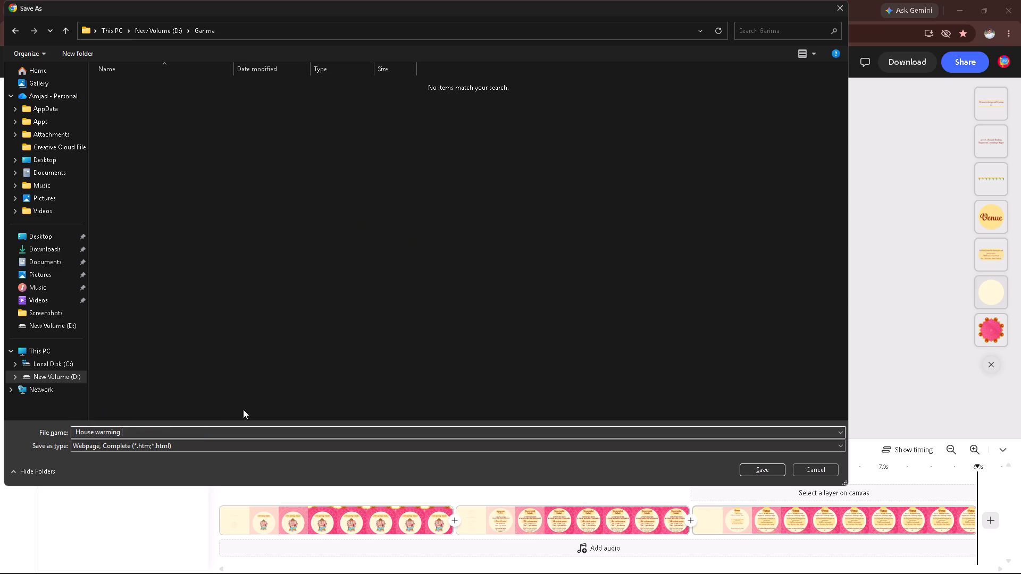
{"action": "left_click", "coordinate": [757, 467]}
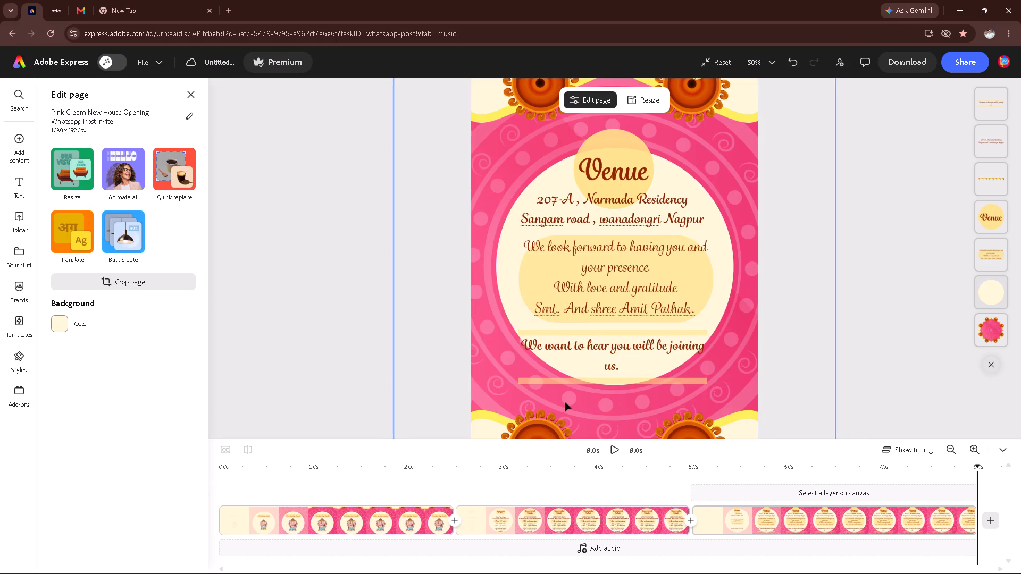
Check the Garima folder on drive D in File Explorer for the saved invitation file, and close the window.
{"action": "scroll", "coordinate": [578, 444], "scroll_direction": "up", "scroll_amount": 4}
{"action": "scroll", "coordinate": [525, 259], "scroll_direction": "down", "scroll_amount": 13}
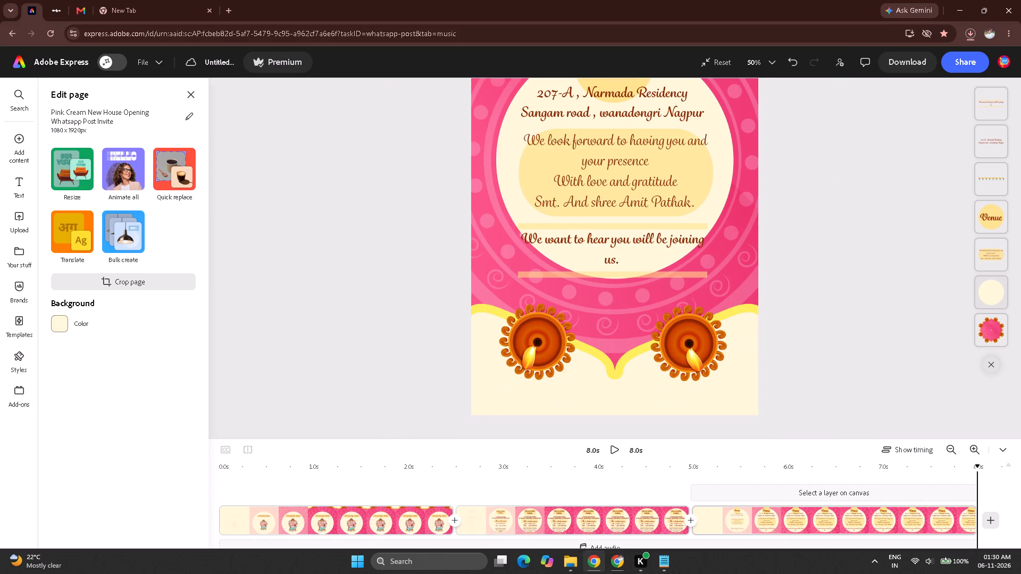
{"action": "left_click", "coordinate": [570, 561]}
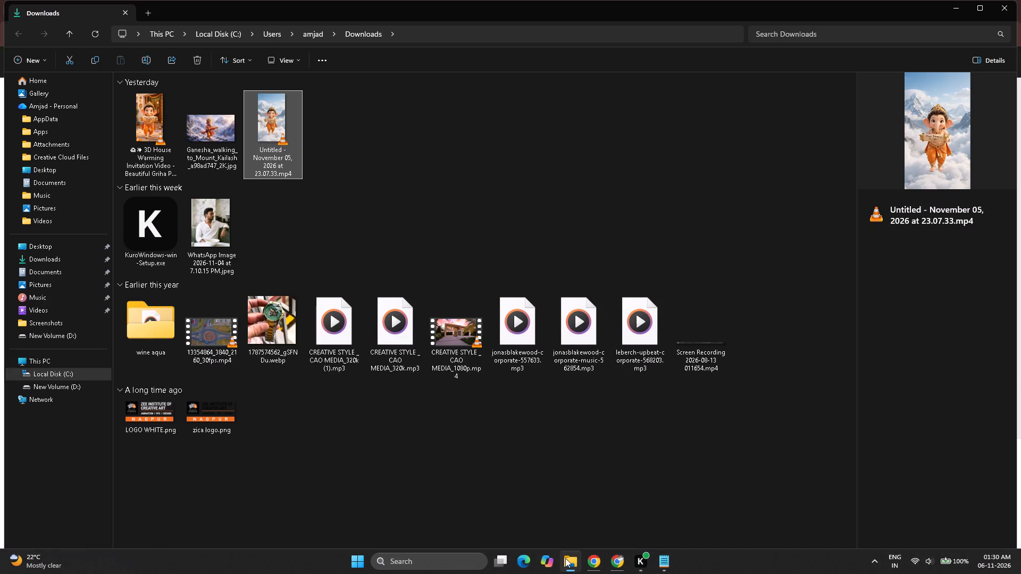
{"action": "left_click", "coordinate": [35, 387]}
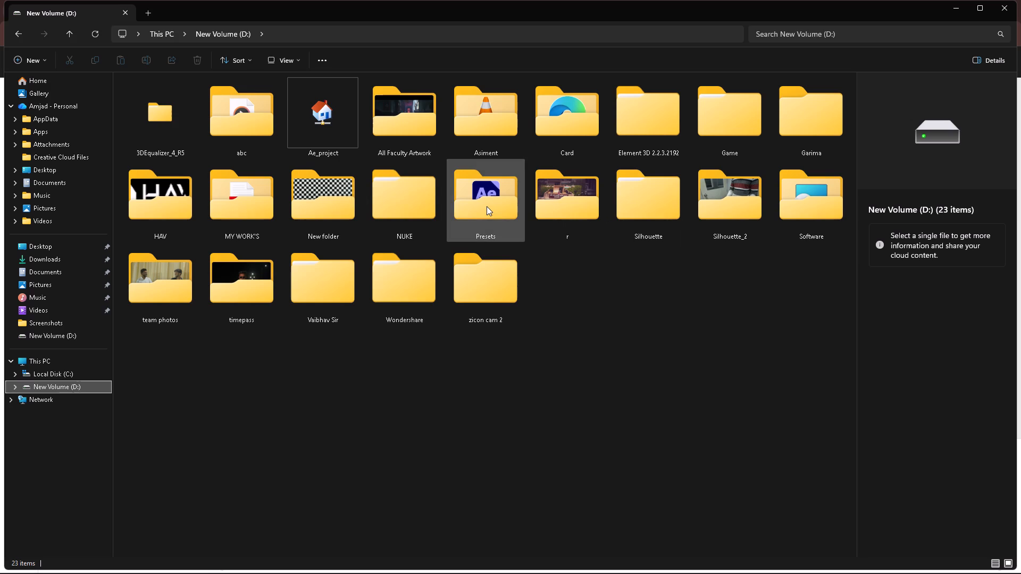
{"action": "double_click", "coordinate": [836, 123]}
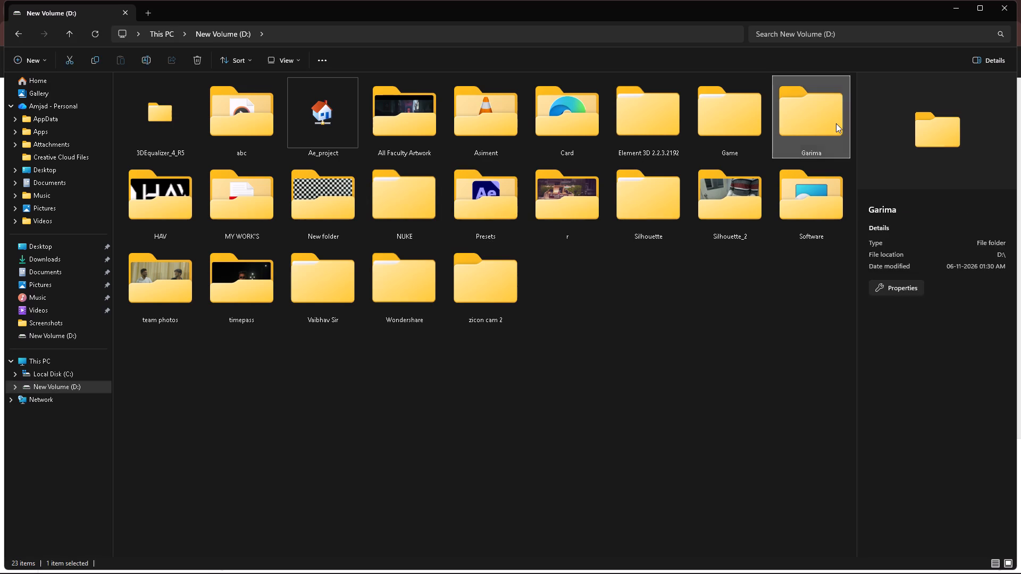
{"action": "double_click", "coordinate": [226, 116]}
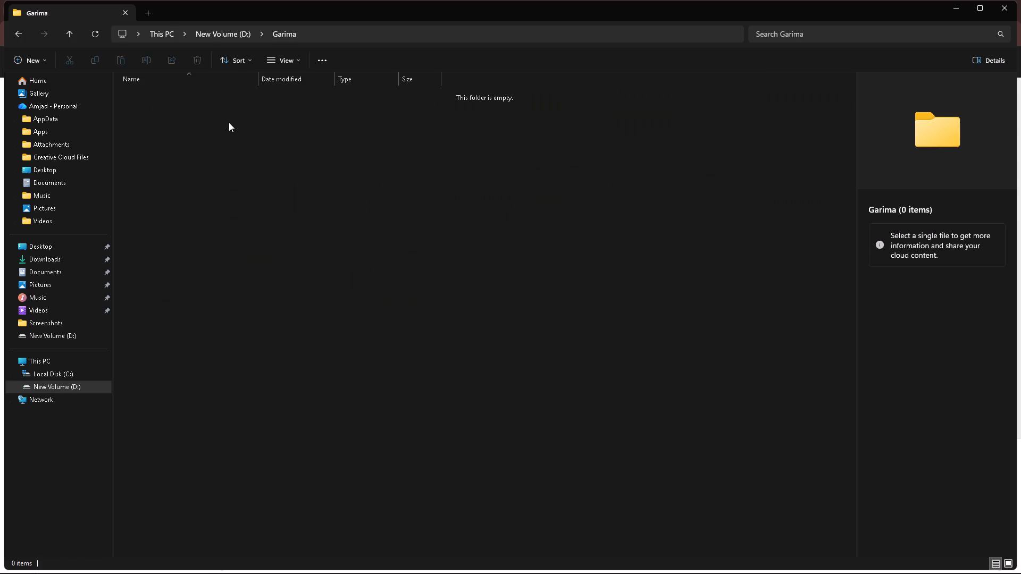
{"action": "left_click", "coordinate": [1007, 10]}
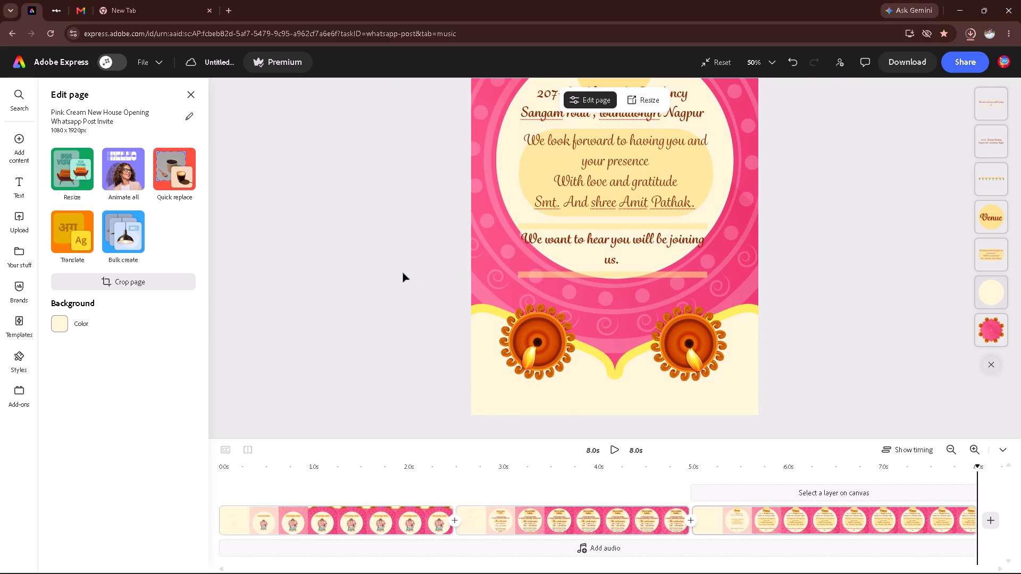
Start saving the page again, create a new subfolder inside Garima on drive D, and open it.
{"action": "key", "text": "ctrl+s"}
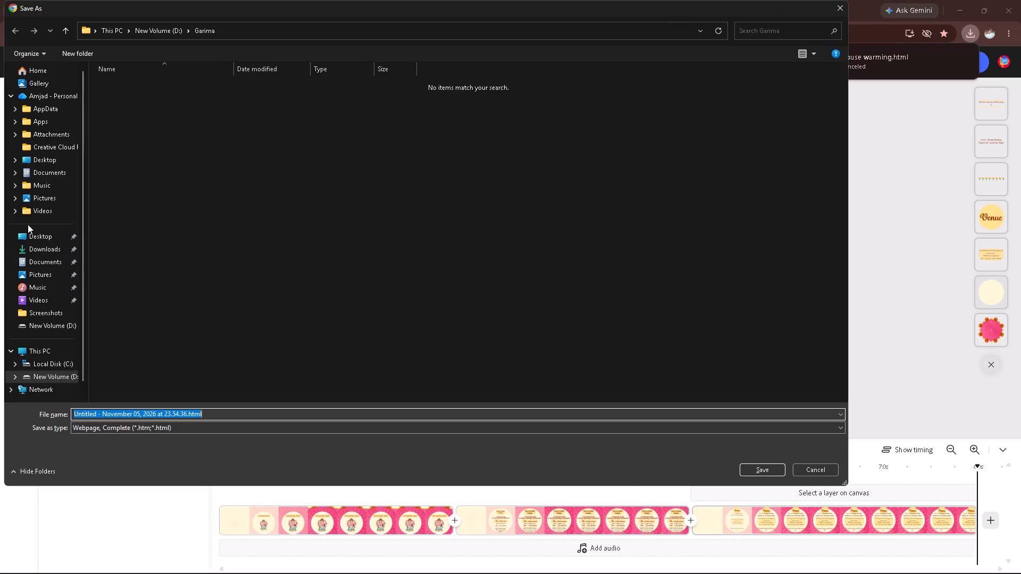
{"action": "left_click", "coordinate": [46, 369]}
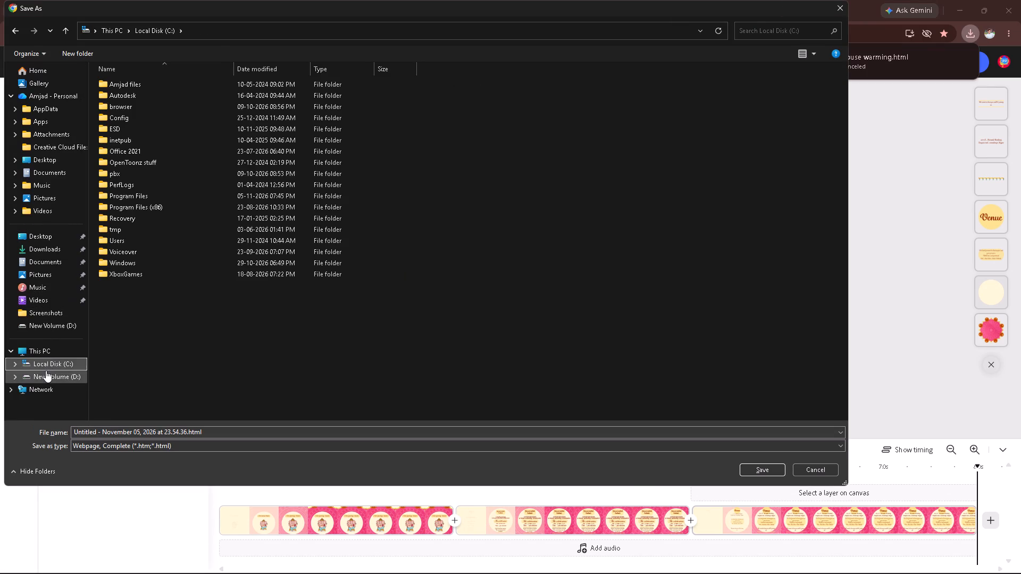
{"action": "left_click", "coordinate": [46, 370]}
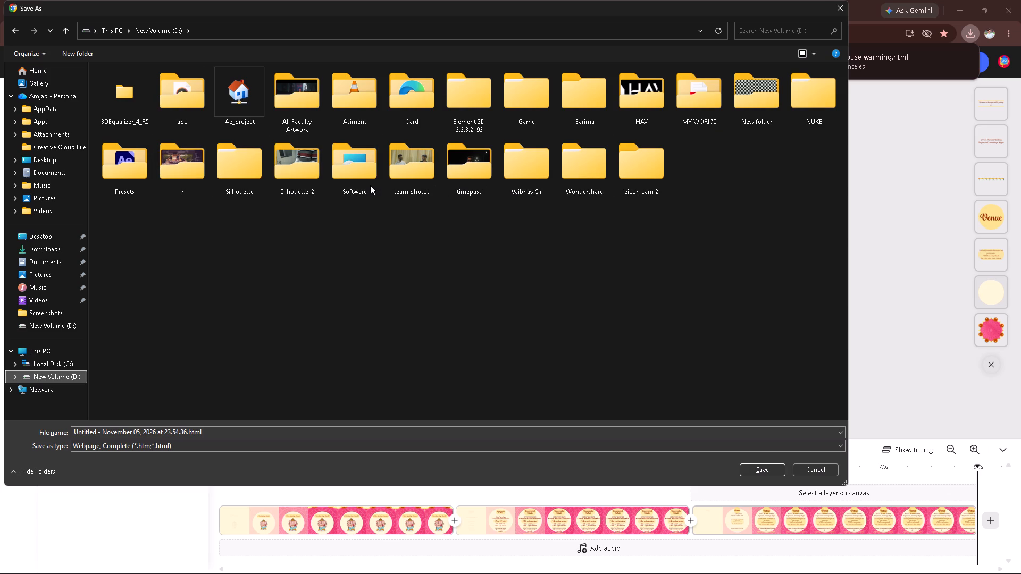
{"action": "double_click", "coordinate": [575, 105]}
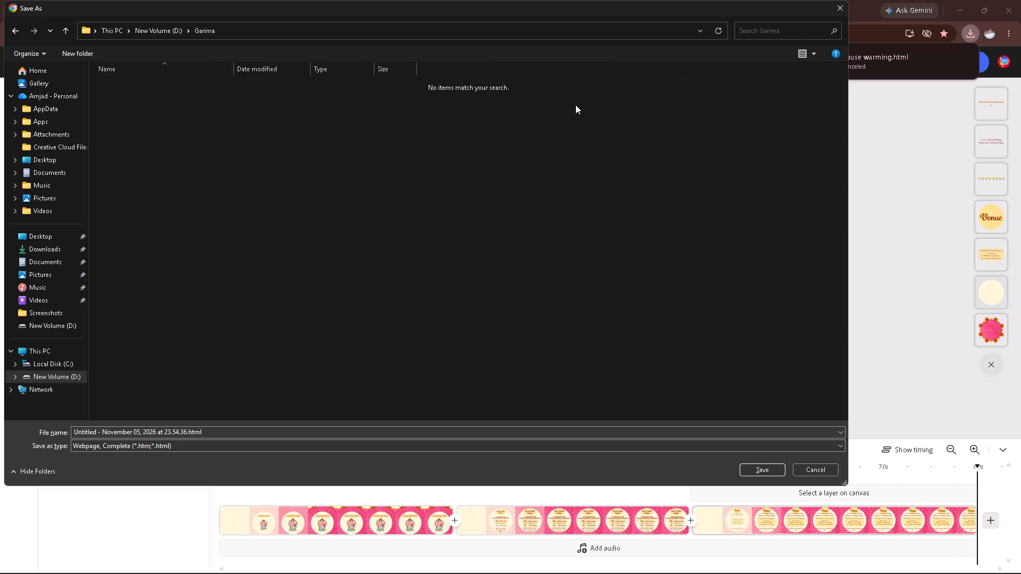
{"action": "left_click", "coordinate": [374, 110]}
{"action": "right_click_drag", "start_coordinate": [325, 137], "coordinate": [314, 147]}
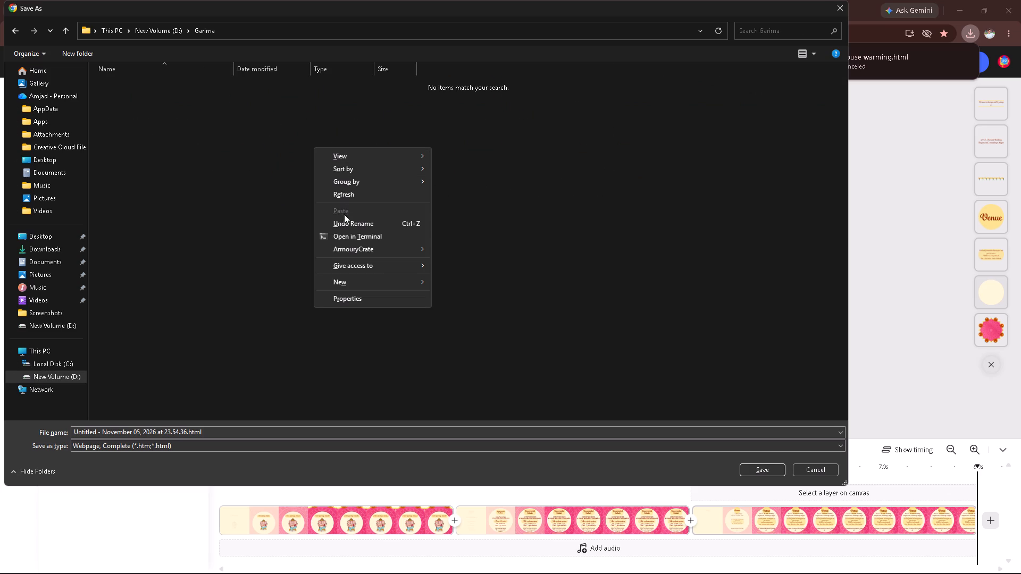
{"action": "left_click", "coordinate": [349, 278]}
{"action": "left_click", "coordinate": [466, 278]}
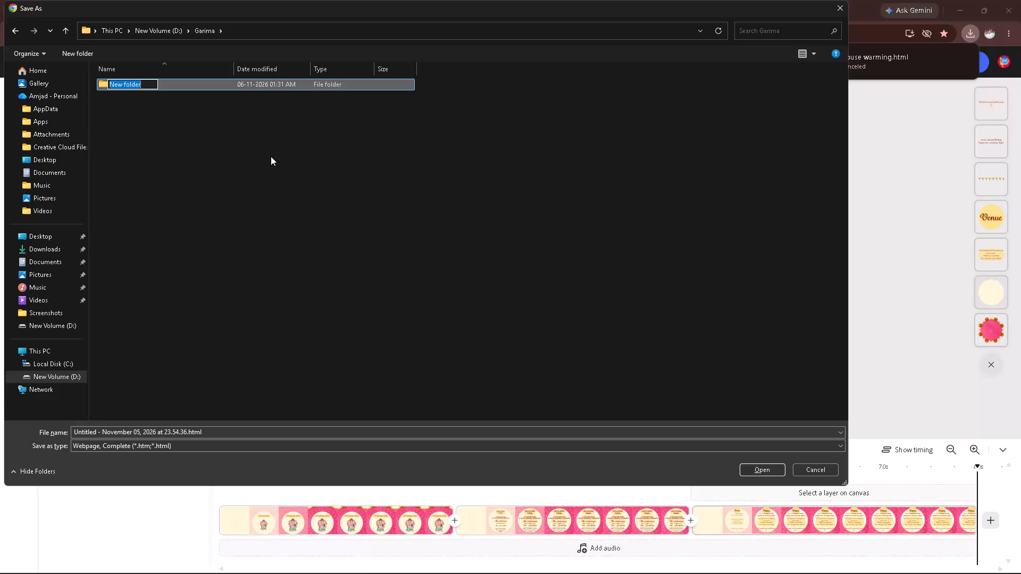
{"action": "left_click", "coordinate": [289, 89]}
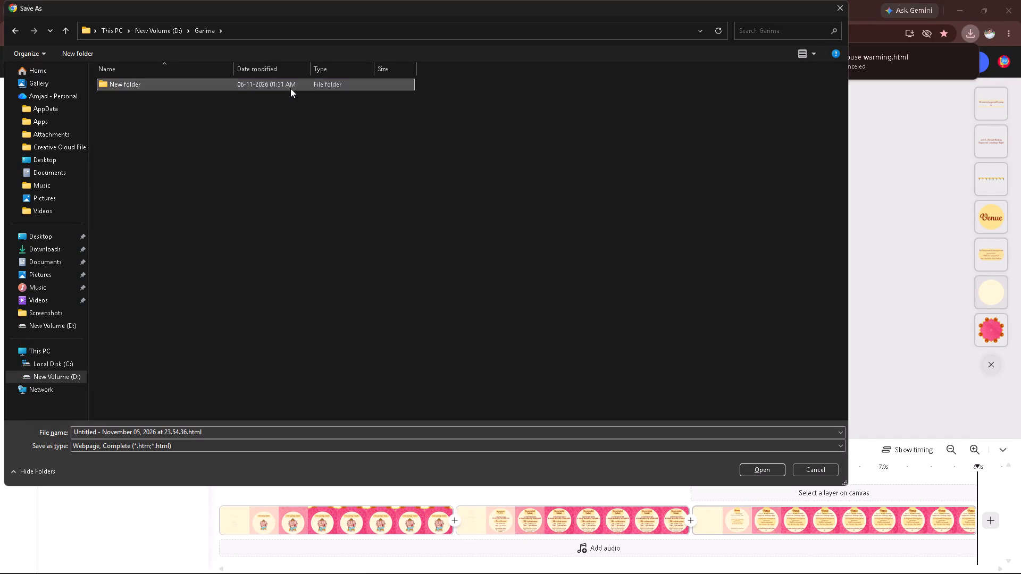
{"action": "double_click", "coordinate": [290, 88]}
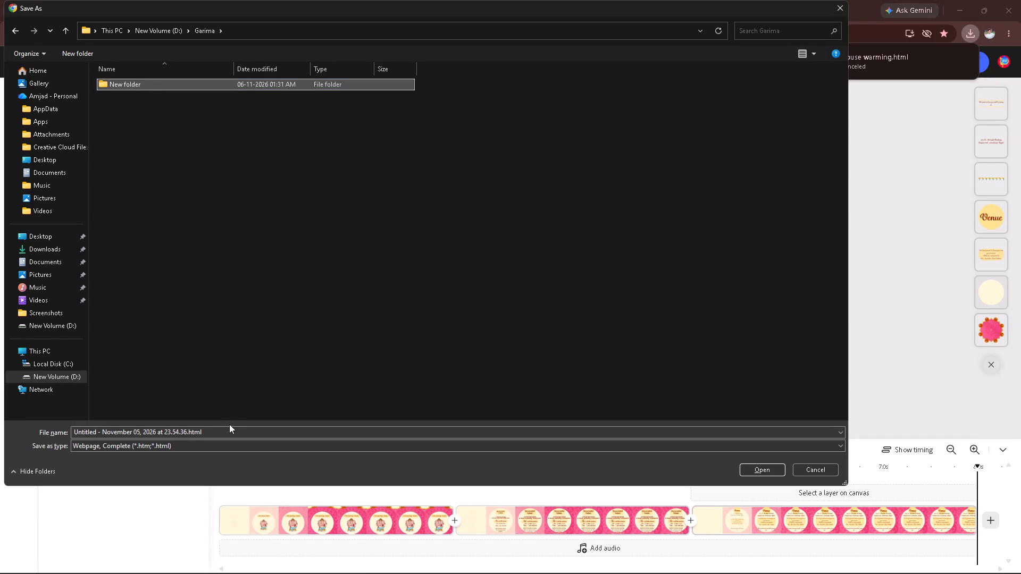
Save the page as a complete webpage in the new subfolder, keeping the suggested file name.
{"action": "left_click", "coordinate": [229, 425]}
{"action": "left_click_drag", "start_coordinate": [229, 425], "coordinate": [140, 422]}
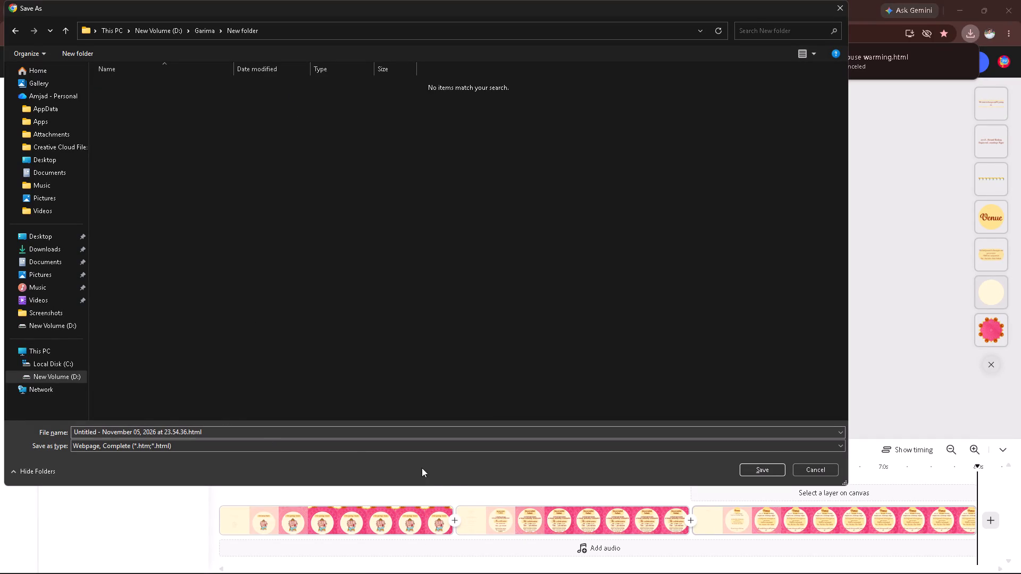
{"action": "left_click", "coordinate": [766, 474]}
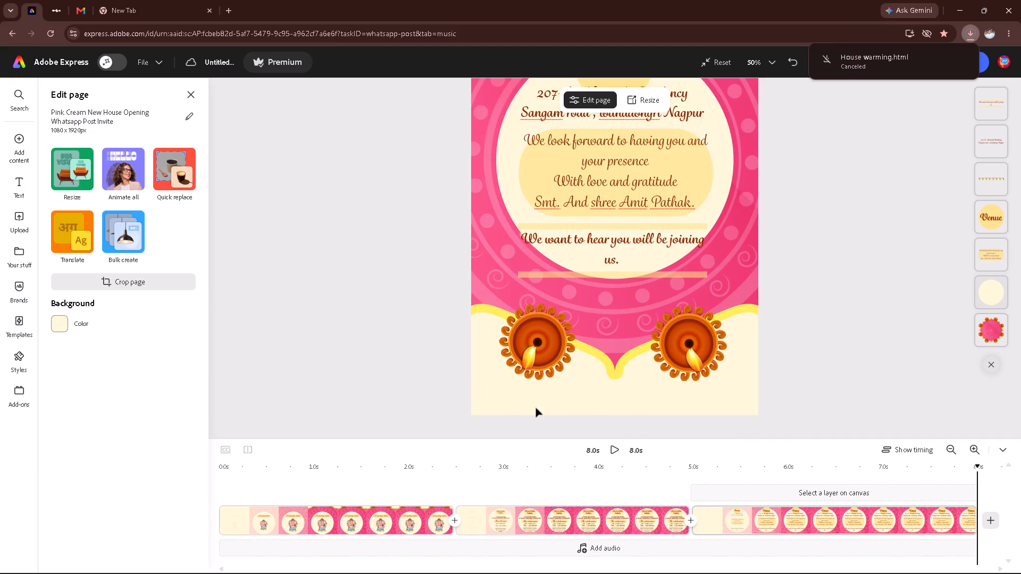
Check the new subfolder of Garima on drive D in File Explorer for the saved page, and close the window.
{"action": "left_click", "coordinate": [565, 557]}
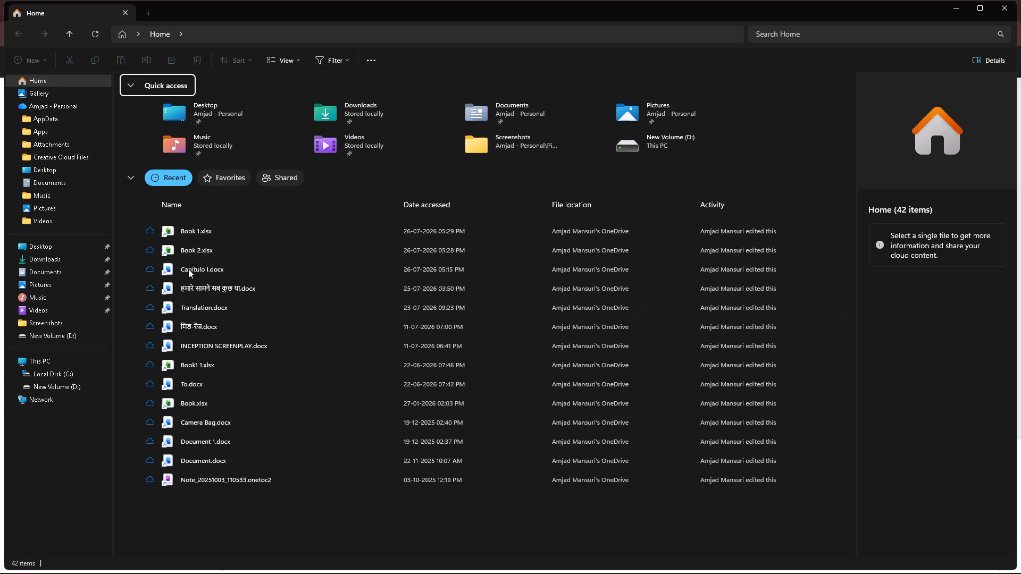
{"action": "left_click", "coordinate": [49, 382]}
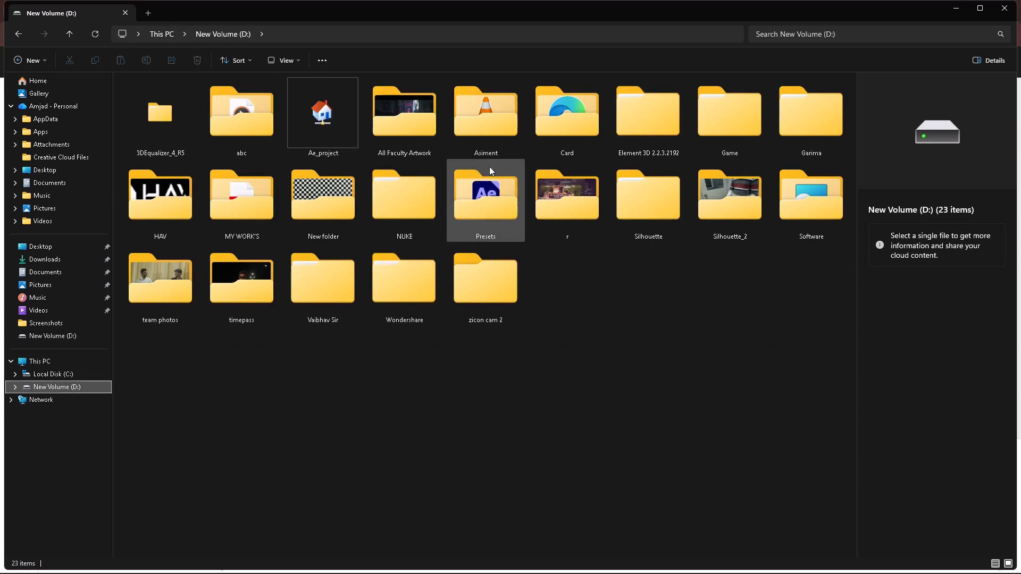
{"action": "double_click", "coordinate": [785, 126]}
{"action": "double_click", "coordinate": [219, 95]}
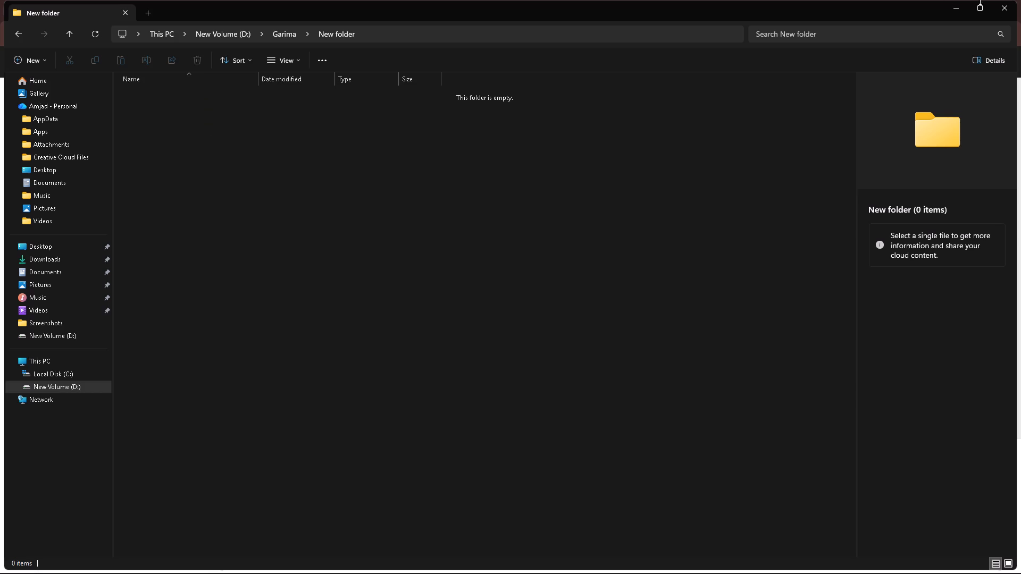
{"action": "left_click", "coordinate": [1011, 9]}
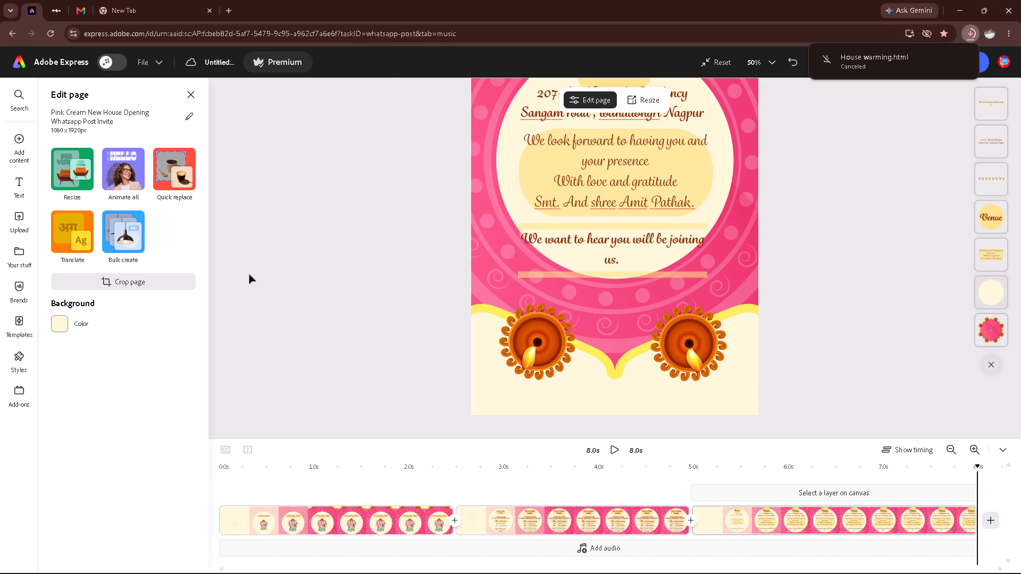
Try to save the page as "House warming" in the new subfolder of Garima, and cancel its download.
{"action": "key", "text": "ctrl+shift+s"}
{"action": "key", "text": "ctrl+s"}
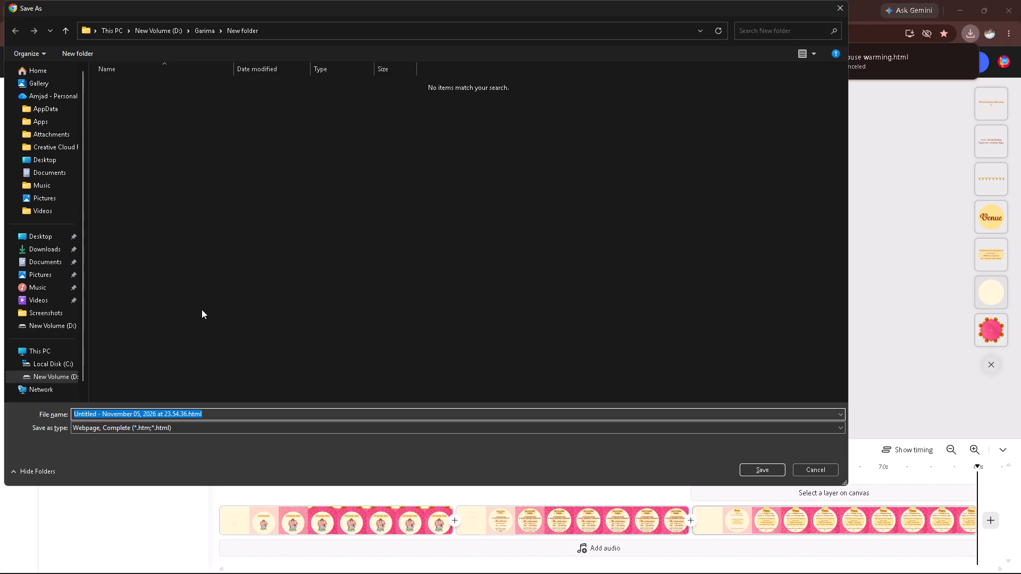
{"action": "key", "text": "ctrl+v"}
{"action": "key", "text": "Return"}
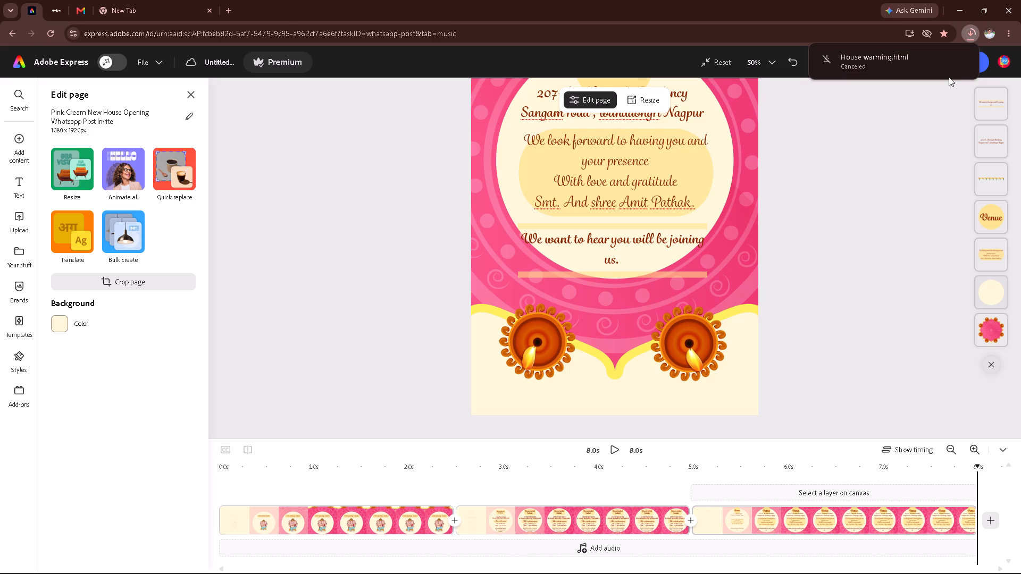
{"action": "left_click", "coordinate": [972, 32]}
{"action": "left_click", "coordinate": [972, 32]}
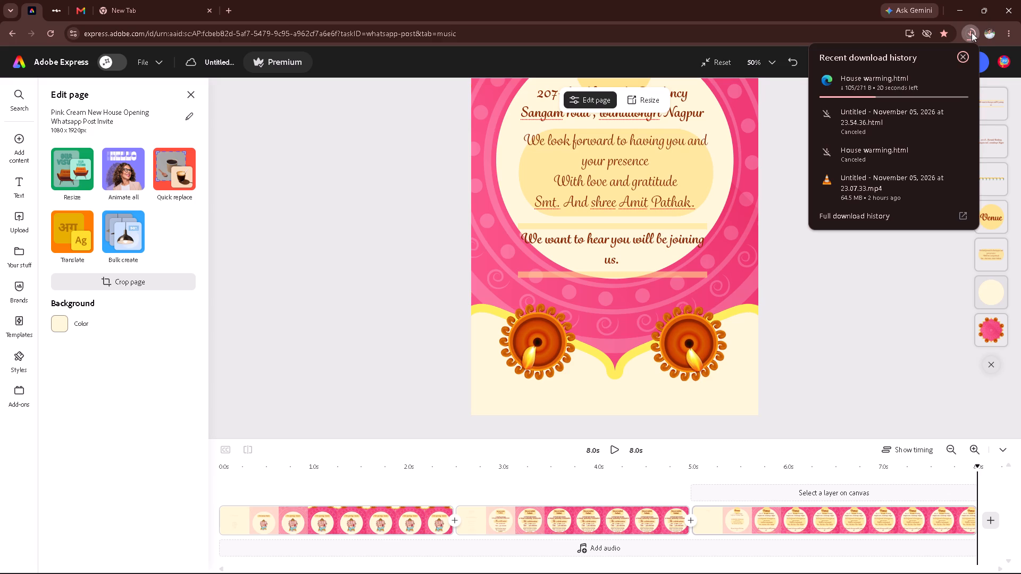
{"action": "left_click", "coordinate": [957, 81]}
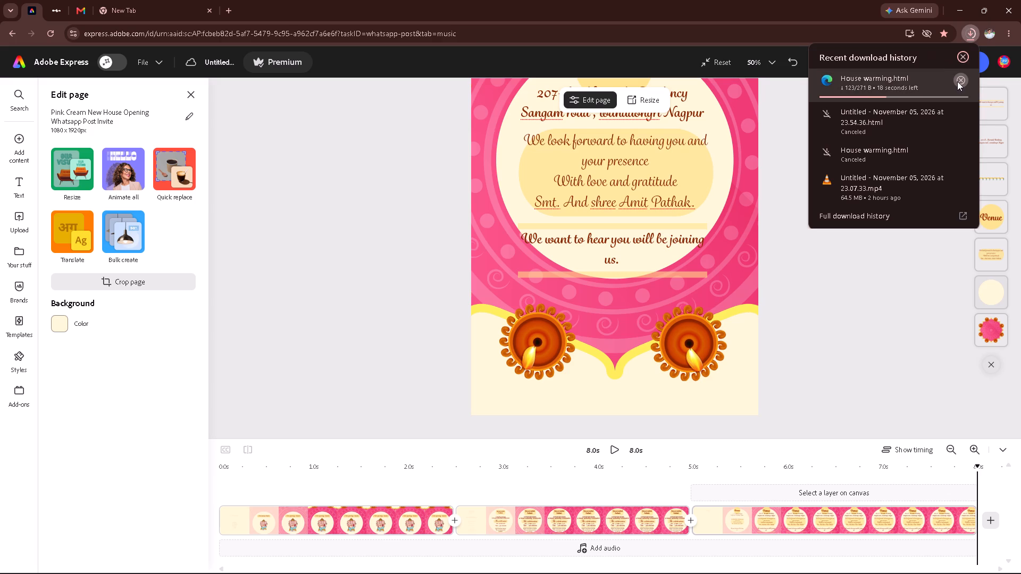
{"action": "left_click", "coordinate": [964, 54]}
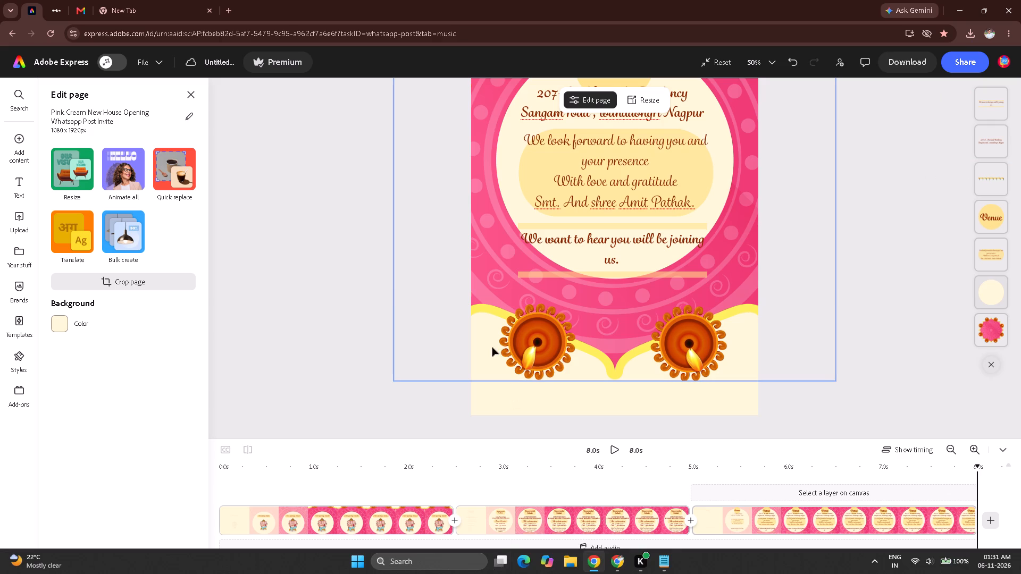
Save the page as "House warming" directly in the Garima folder on drive D and check its download progress.
{"action": "key", "text": "ctrl+s"}
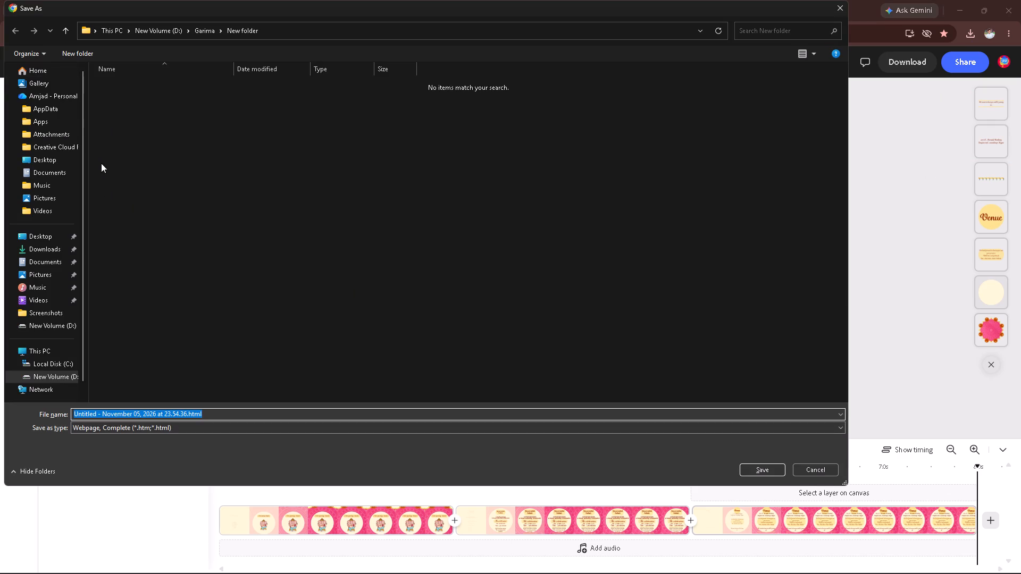
{"action": "left_click", "coordinate": [63, 29]}
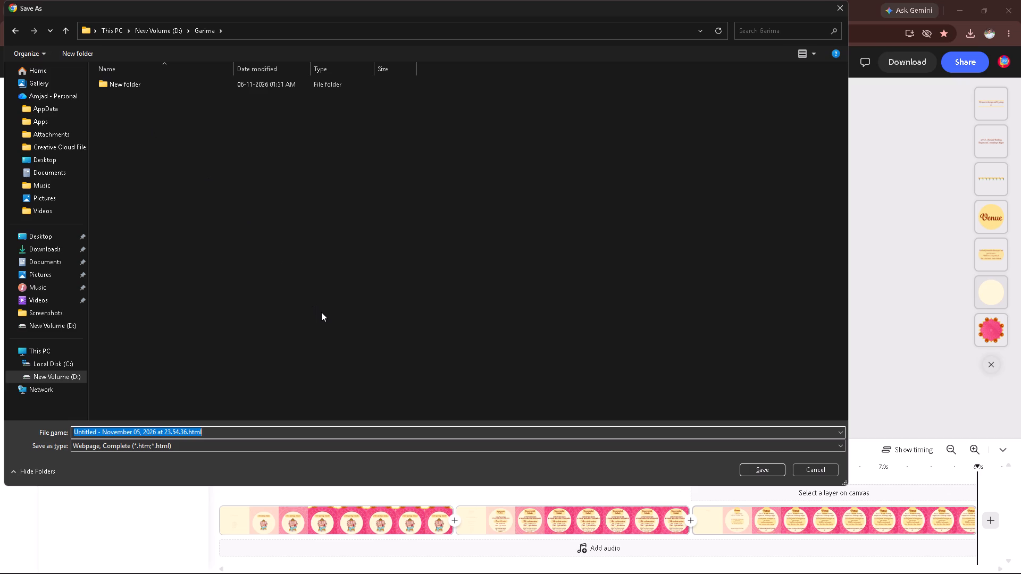
{"action": "key", "text": "ctrl+v"}
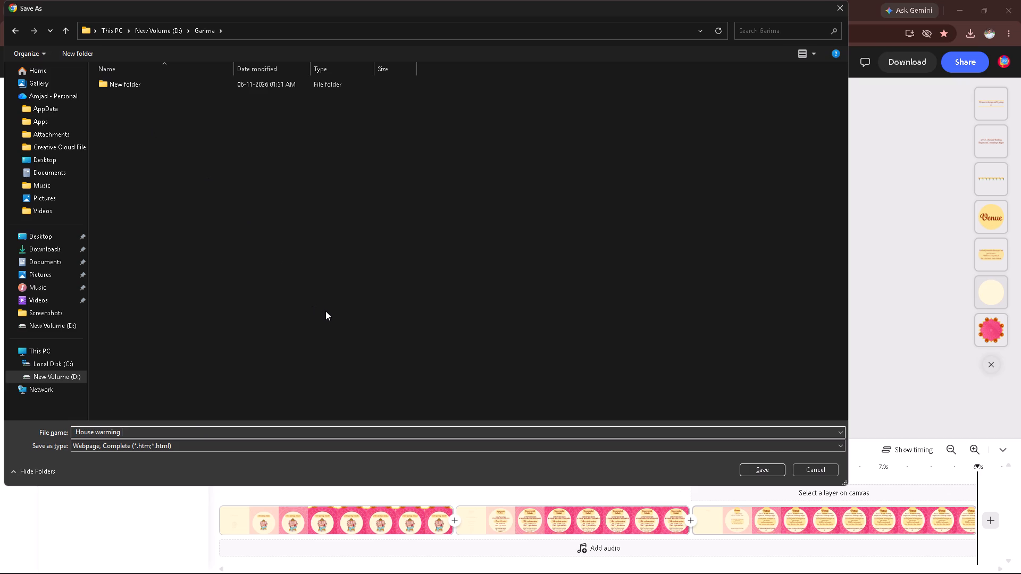
{"action": "key", "text": "Return"}
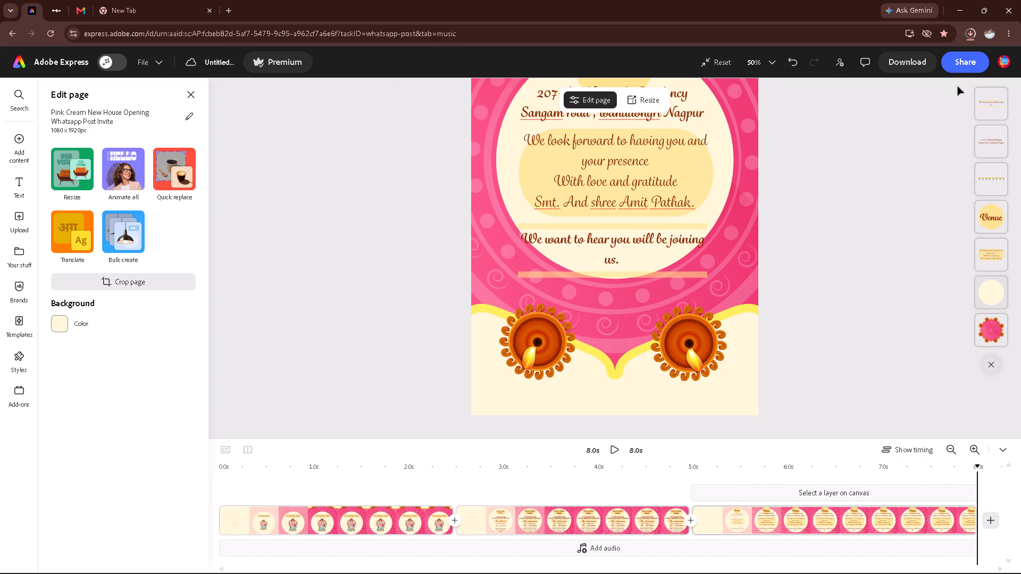
{"action": "left_click", "coordinate": [974, 35]}
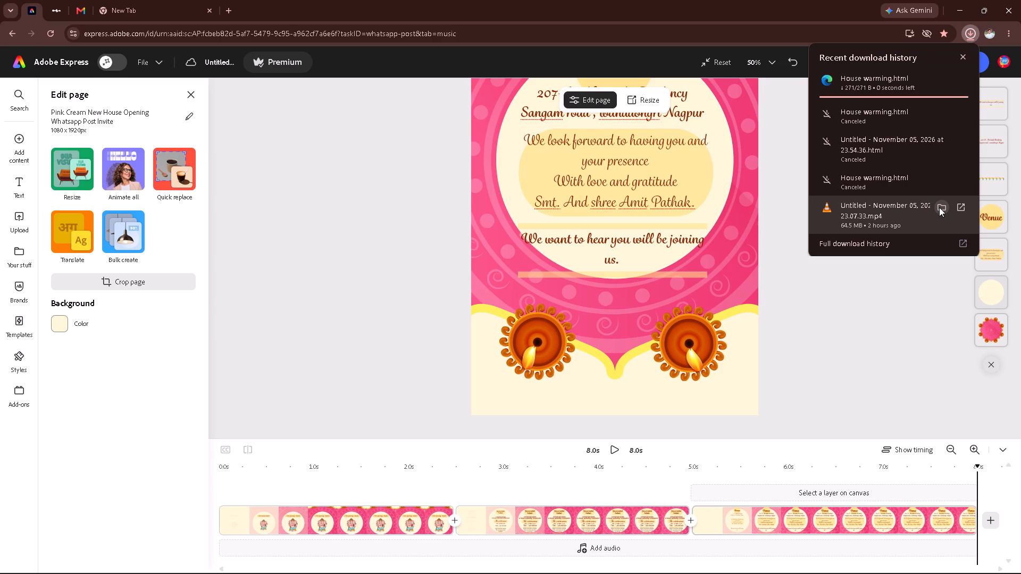
{"action": "left_click", "coordinate": [834, 347]}
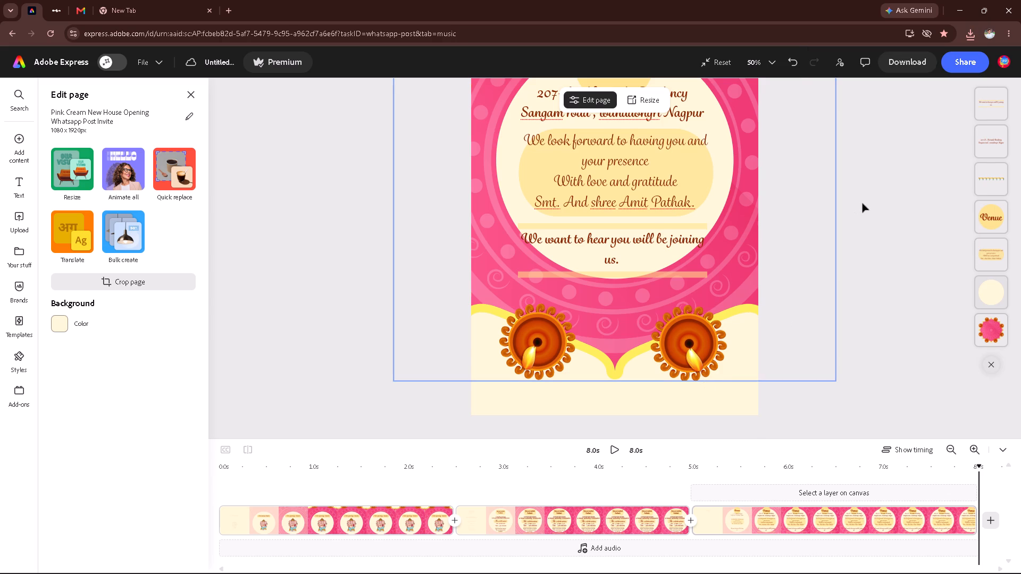
Download the invitation as an MP4 video at 4K resolution.
{"action": "scroll", "coordinate": [863, 204], "scroll_direction": "up", "scroll_amount": 20}
{"action": "scroll", "coordinate": [863, 204], "scroll_direction": "up", "scroll_amount": 1}
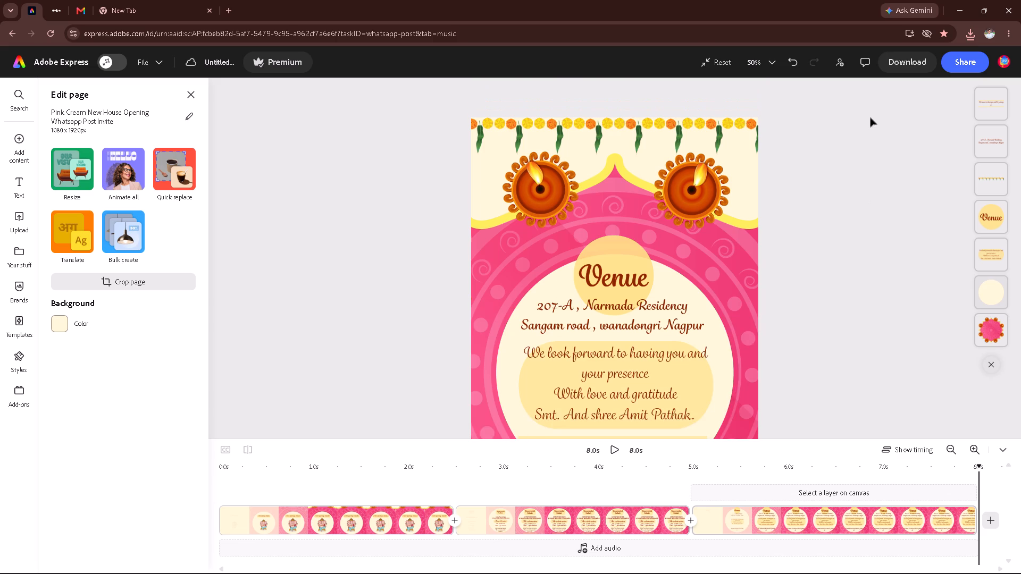
{"action": "left_click", "coordinate": [901, 66]}
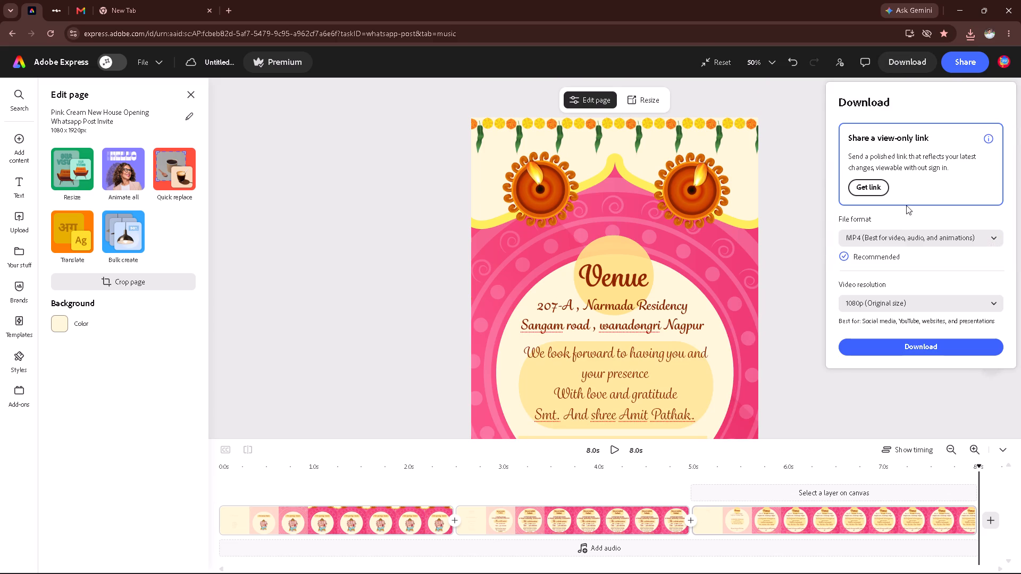
{"action": "left_click", "coordinate": [906, 300]}
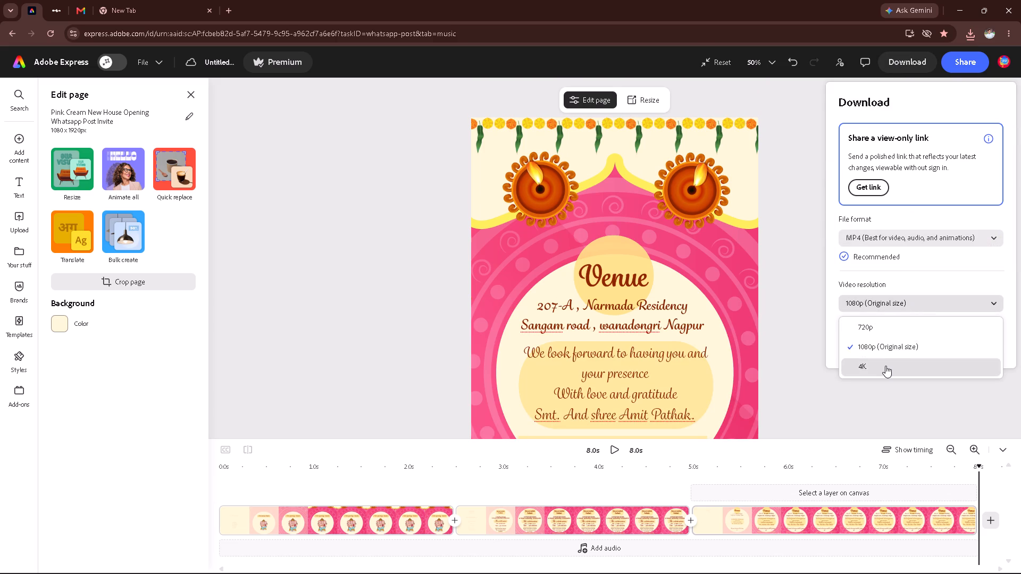
{"action": "left_click", "coordinate": [885, 366]}
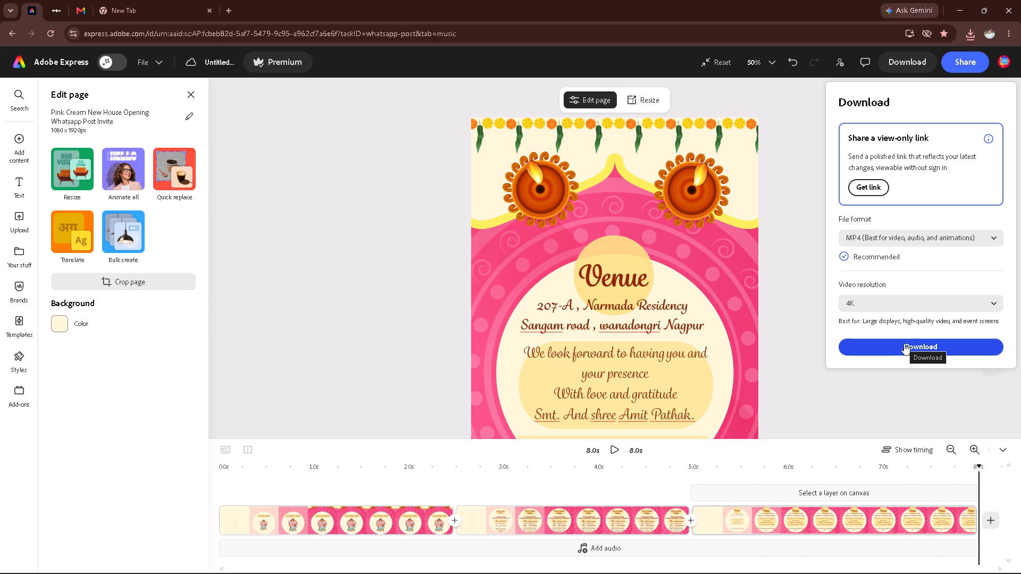
{"action": "left_click", "coordinate": [904, 343]}
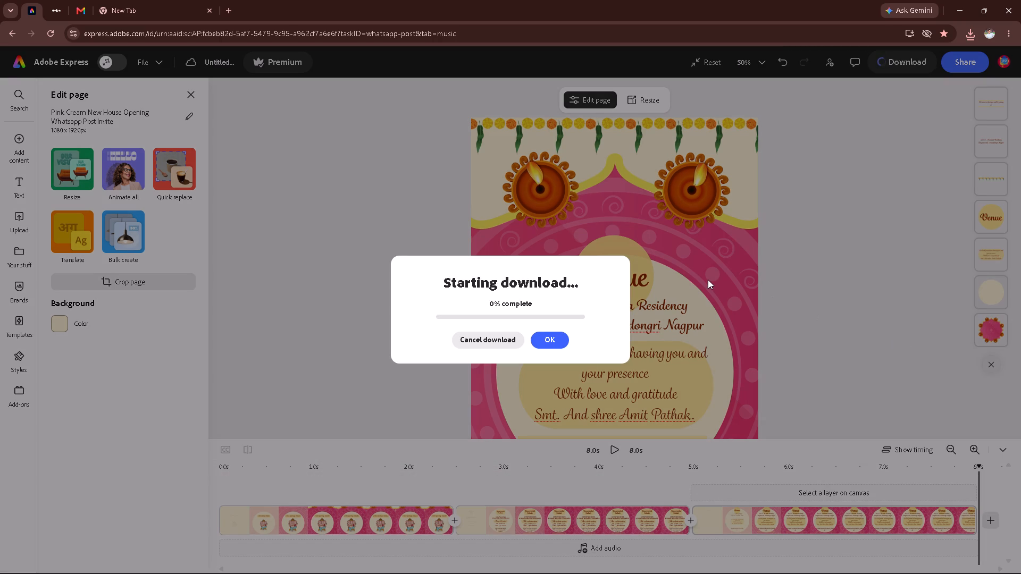
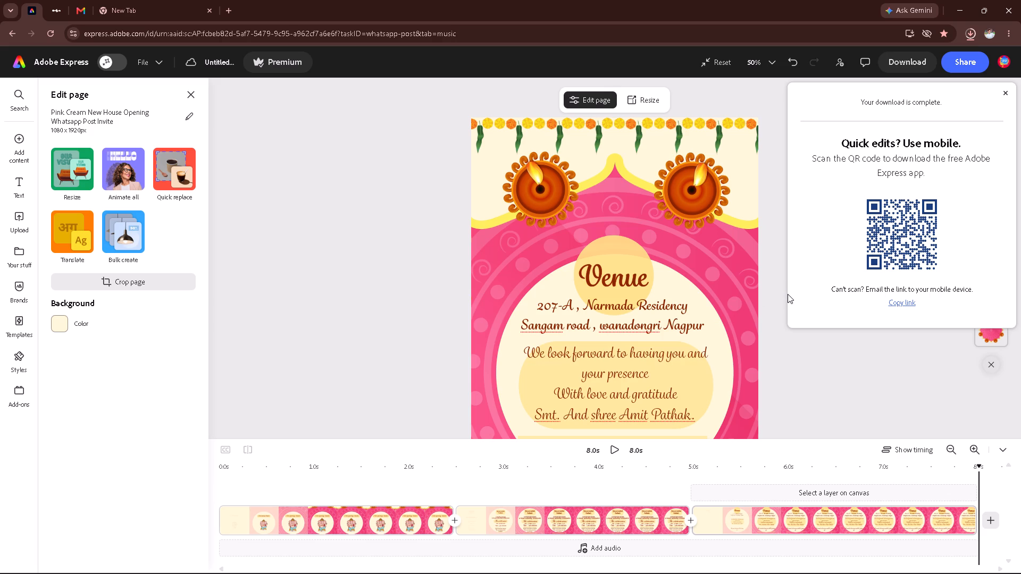
Open the downloaded invitation MP4 from the Downloads folder to review its playback, and close the player.
{"action": "left_click", "coordinate": [1008, 94]}
{"action": "left_click", "coordinate": [966, 36]}
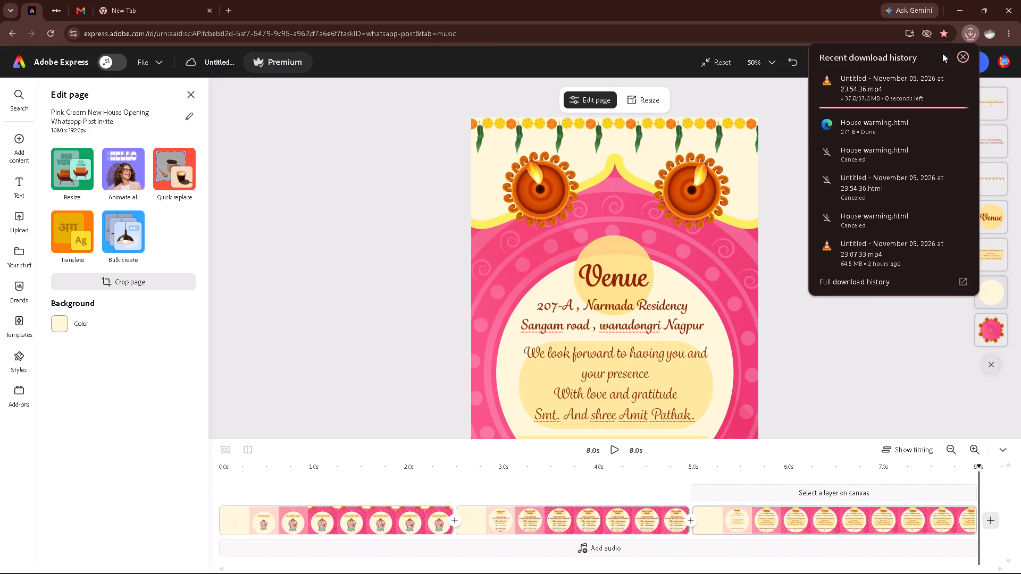
{"action": "left_click", "coordinate": [935, 79]}
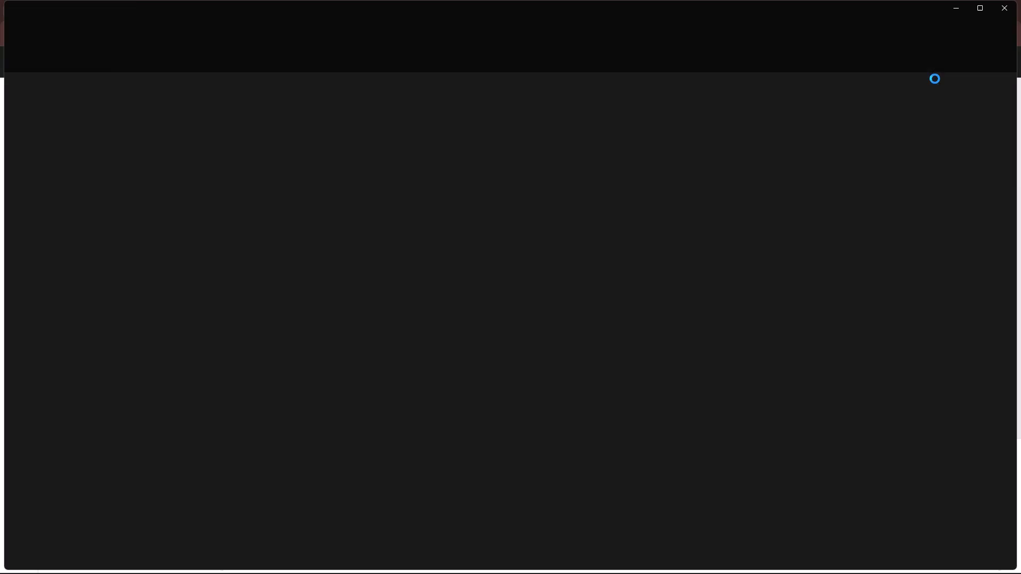
{"action": "double_click", "coordinate": [156, 122]}
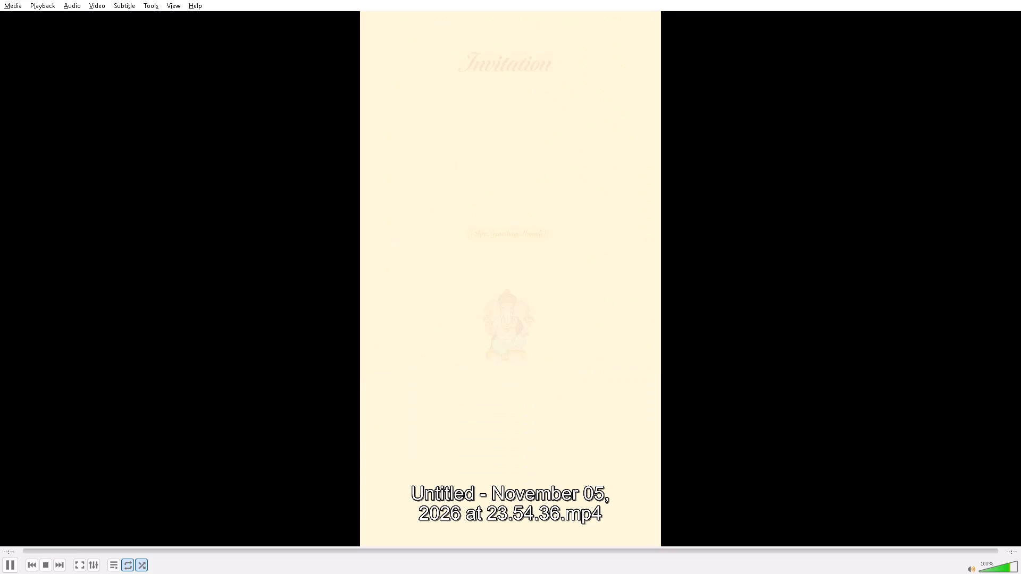
{"action": "key", "text": "ctrl+q"}
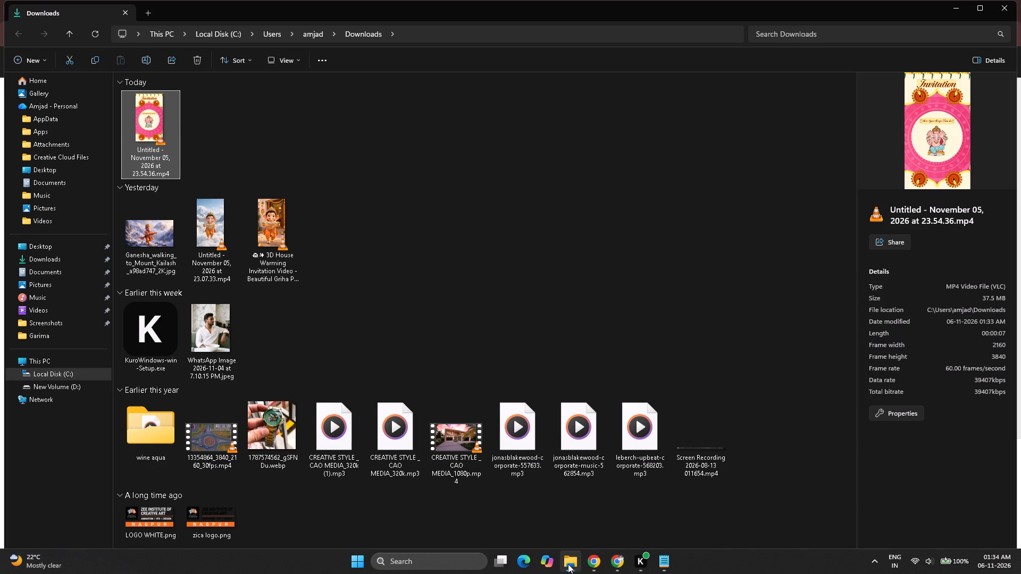
Look through the contents of the House warming_files folder in Garima on drive D, and return to Garima.
{"action": "left_click", "coordinate": [48, 333]}
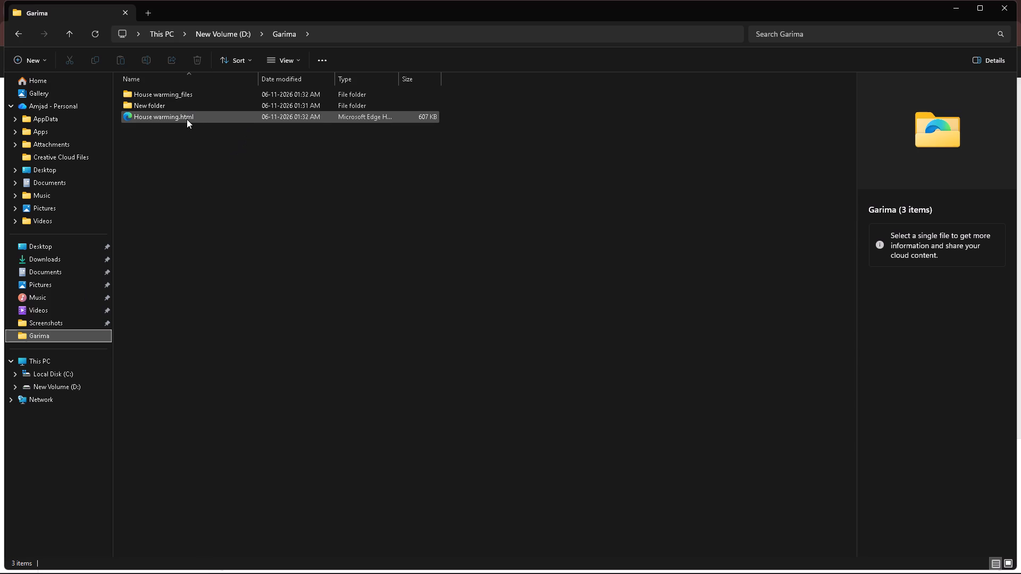
{"action": "left_click", "coordinate": [195, 89]}
{"action": "double_click", "coordinate": [195, 90]}
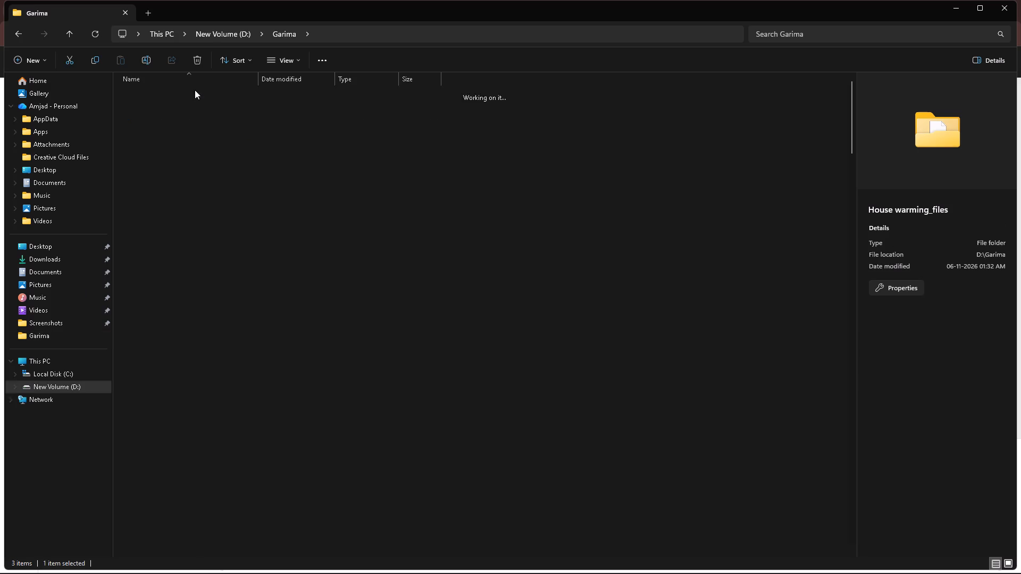
{"action": "scroll", "coordinate": [169, 133], "scroll_direction": "down", "scroll_amount": 11}
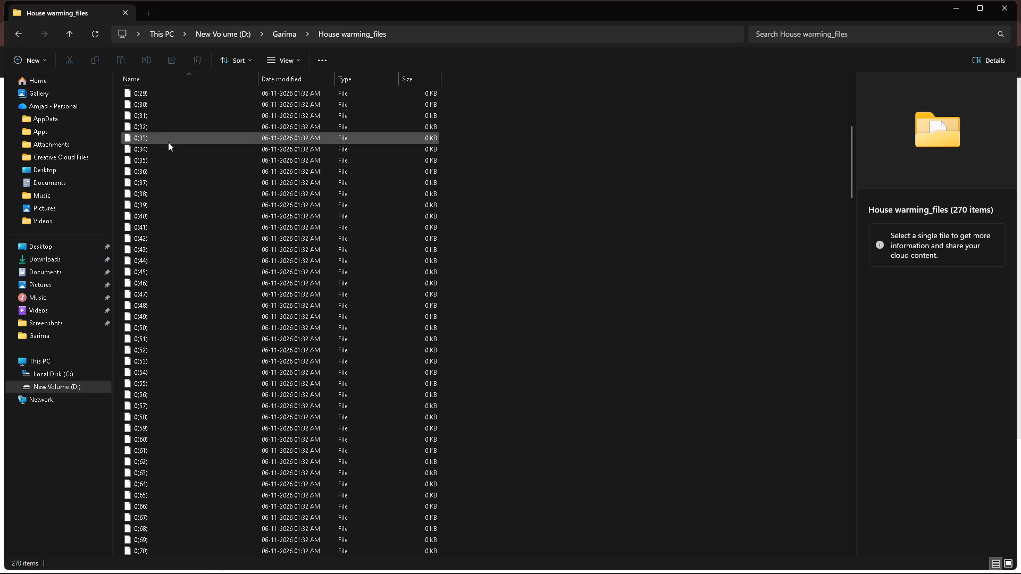
{"action": "scroll", "coordinate": [168, 142], "scroll_direction": "down", "scroll_amount": 3}
{"action": "scroll", "coordinate": [165, 149], "scroll_direction": "down", "scroll_amount": 20}
{"action": "scroll", "coordinate": [165, 149], "scroll_direction": "down", "scroll_amount": 4}
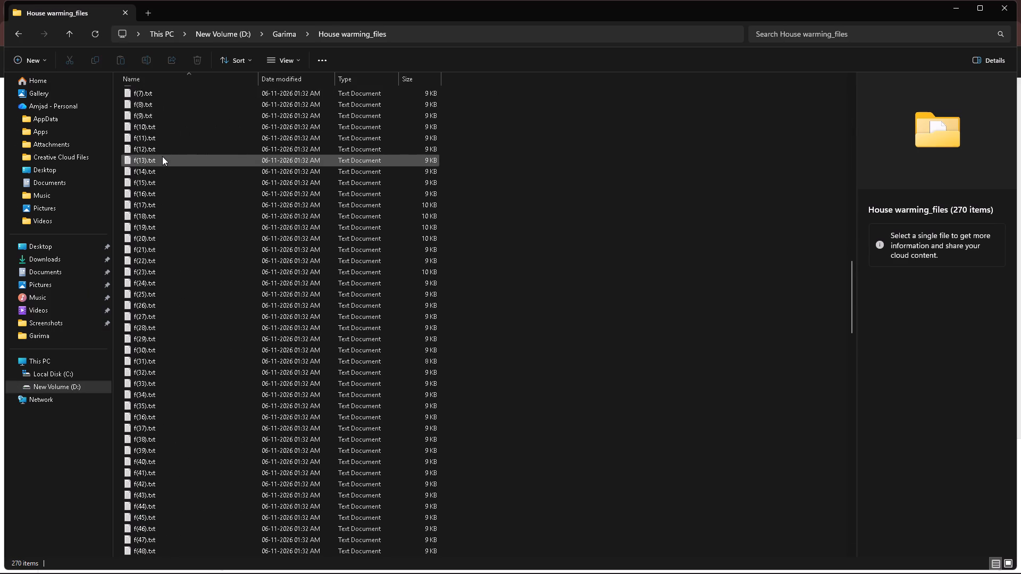
{"action": "scroll", "coordinate": [162, 156], "scroll_direction": "down", "scroll_amount": 20}
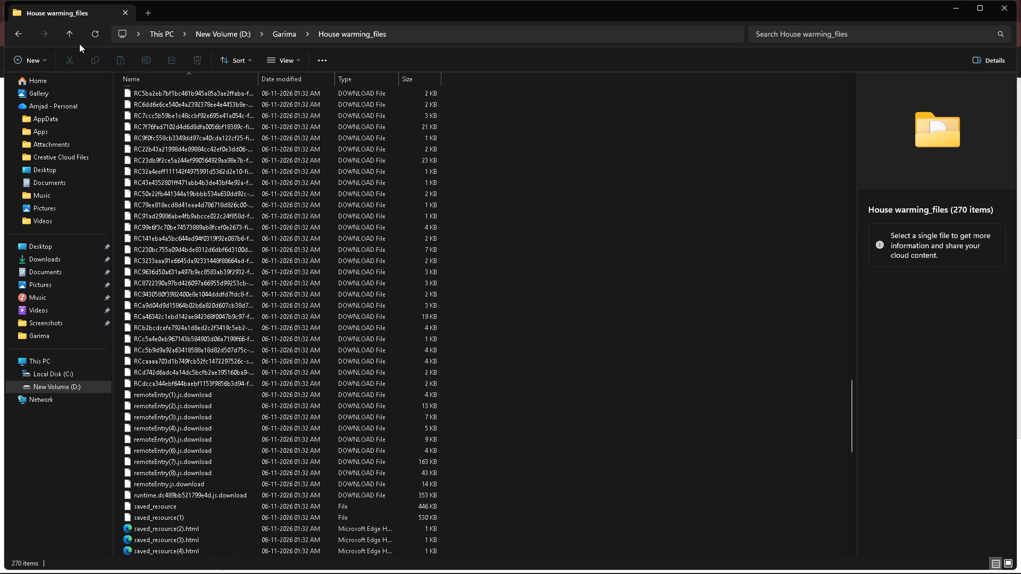
{"action": "left_click", "coordinate": [78, 40]}
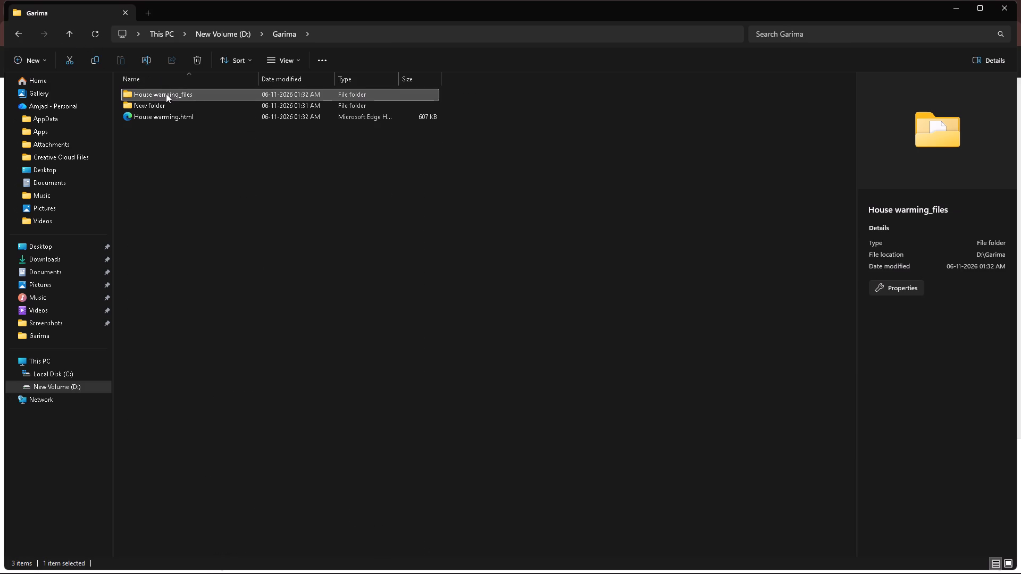
Rename the downloaded invitation MP4 in Downloads as "House warming", reusing the copied name of the House warming_files folder without its "_files" ending.
{"action": "left_click", "coordinate": [140, 55]}
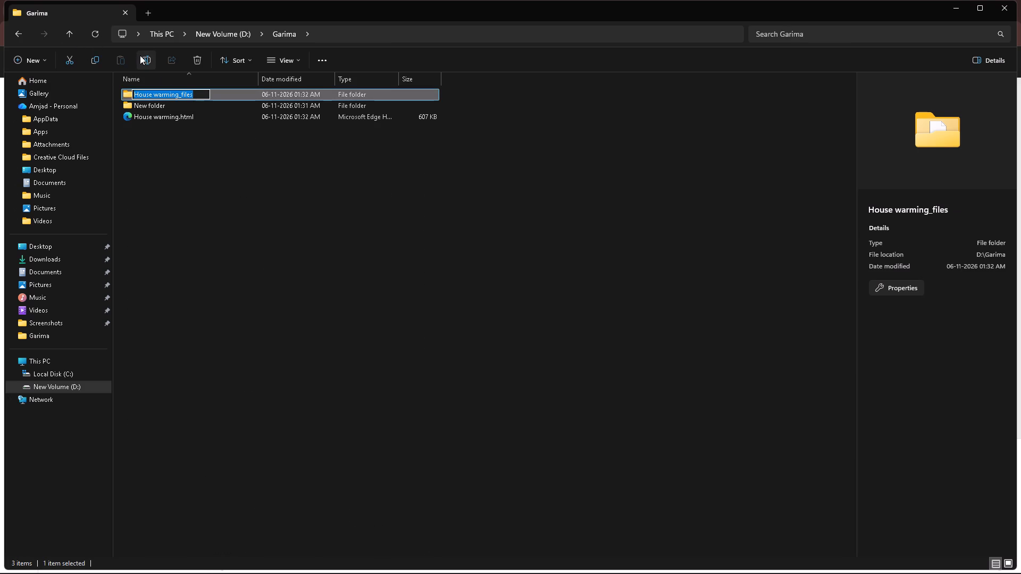
{"action": "key", "text": "ctrl+c"}
{"action": "key", "text": "ctrl+c"}
{"action": "left_click", "coordinate": [199, 209]}
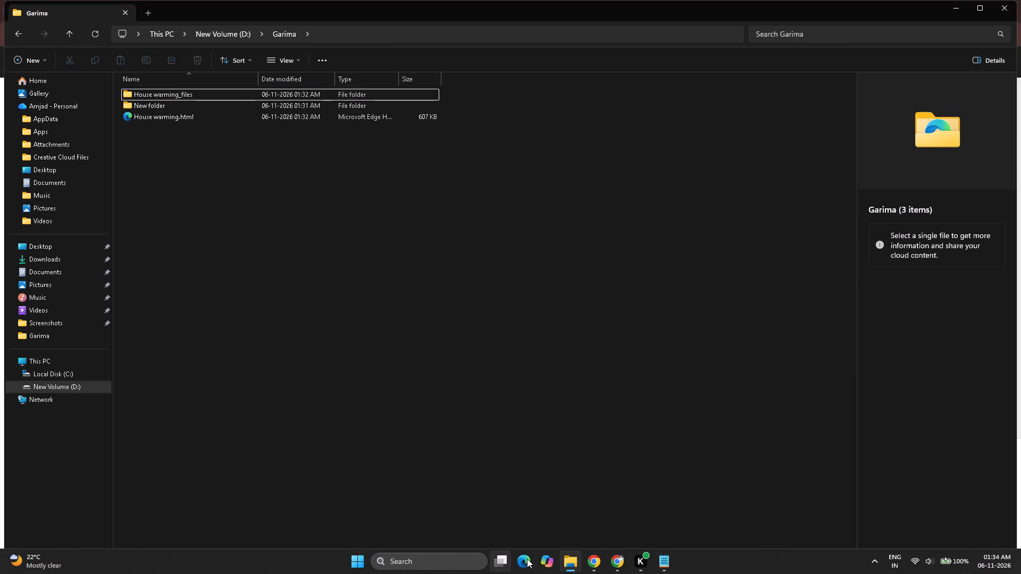
{"action": "left_click", "coordinate": [19, 249]}
{"action": "left_click", "coordinate": [24, 259]}
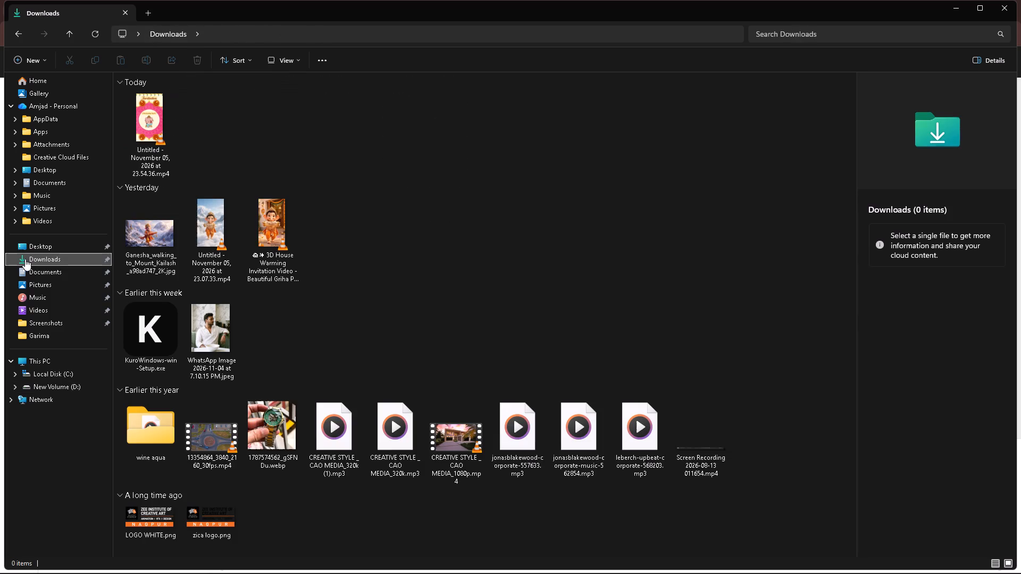
{"action": "left_click", "coordinate": [143, 119]}
{"action": "left_click", "coordinate": [151, 56]}
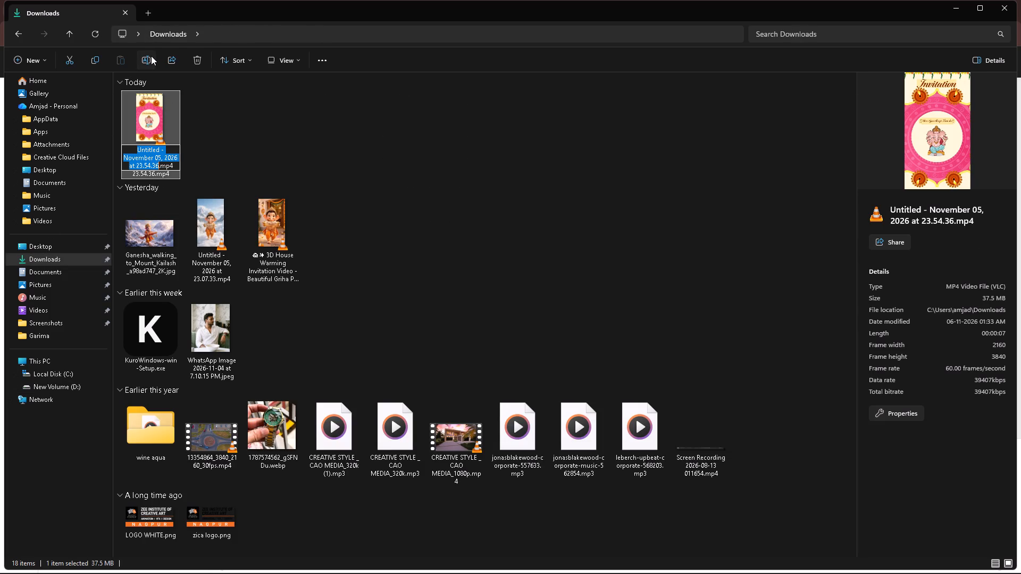
{"action": "key", "text": "ctrl+v"}
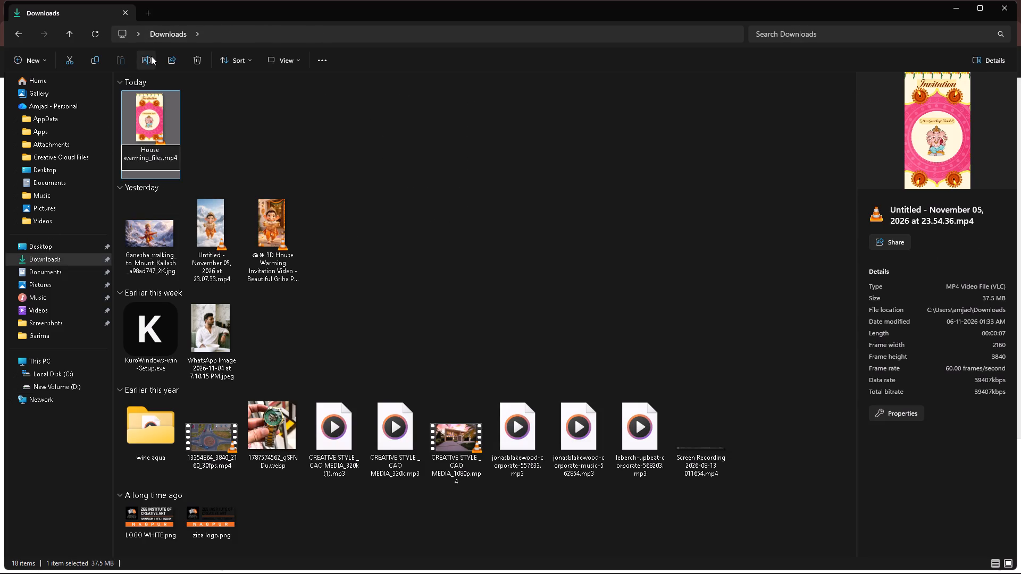
{"action": "key", "text": "BackSpace"}
{"action": "key", "text": "BackSpace"}
{"action": "key", "text": "BackSpace"}
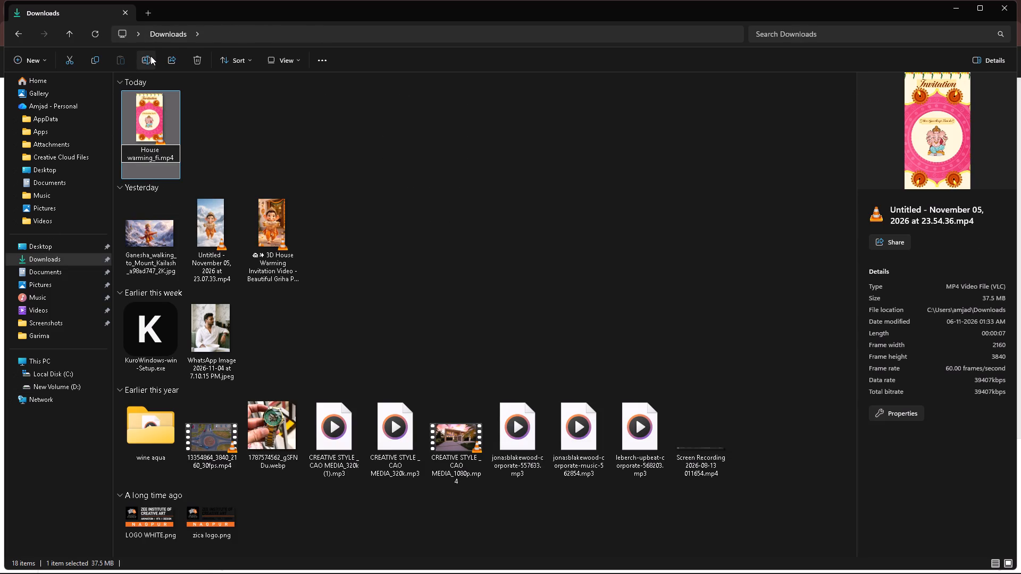
{"action": "key", "text": "BackSpace"}
{"action": "key", "text": "BackSpace"}
{"action": "key", "text": "BackSpace"}
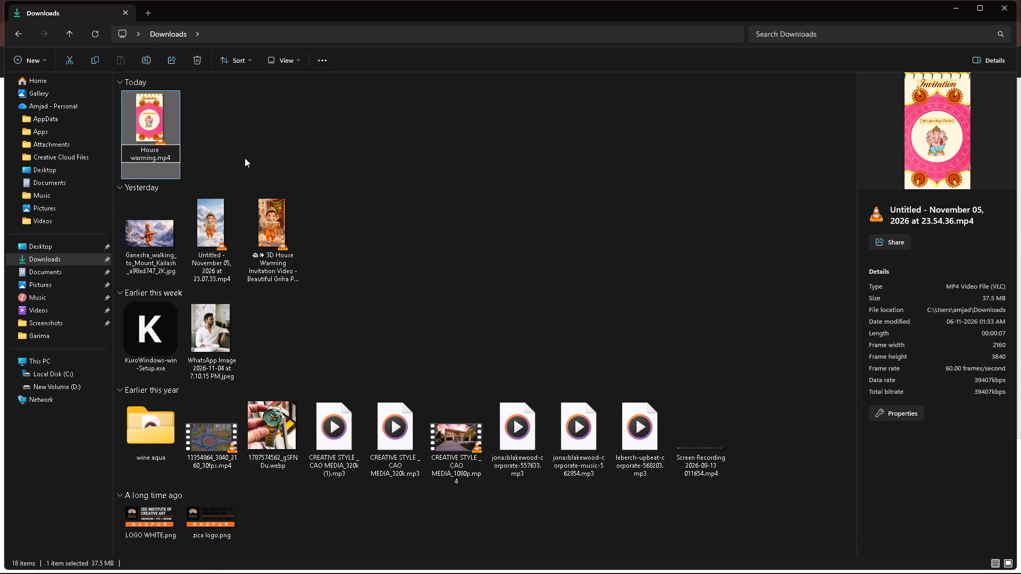
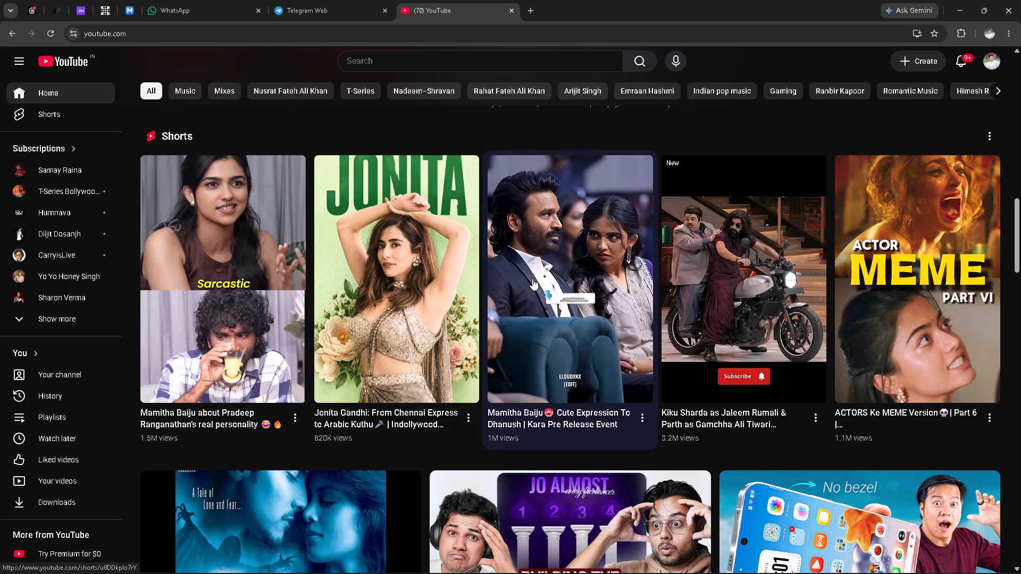
{"action": "scroll", "coordinate": [557, 274], "scroll_direction": "down", "scroll_amount": 1}
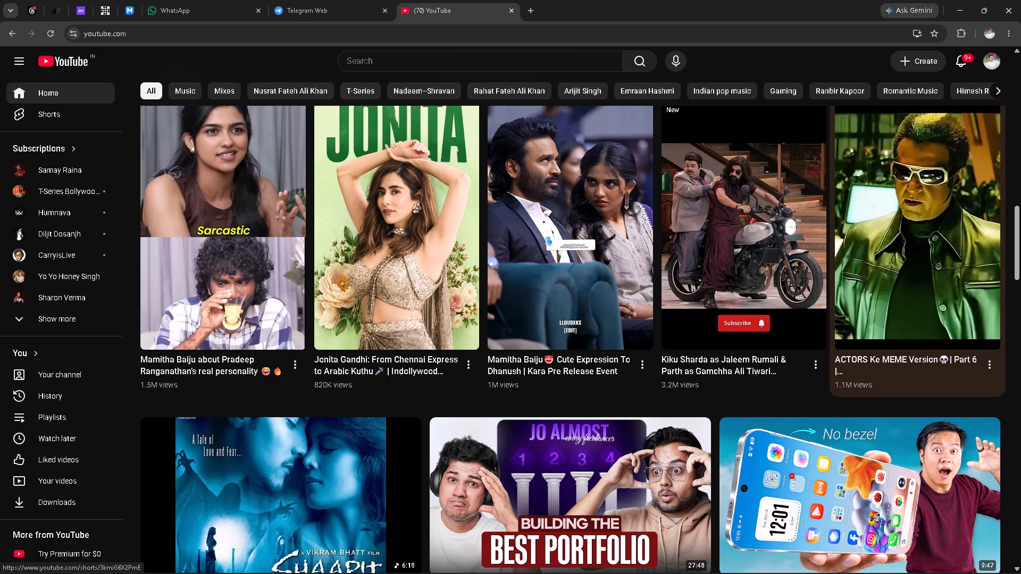
{"action": "scroll", "coordinate": [959, 276], "scroll_direction": "down", "scroll_amount": 3}
{"action": "scroll", "coordinate": [566, 265], "scroll_direction": "down", "scroll_amount": 4}
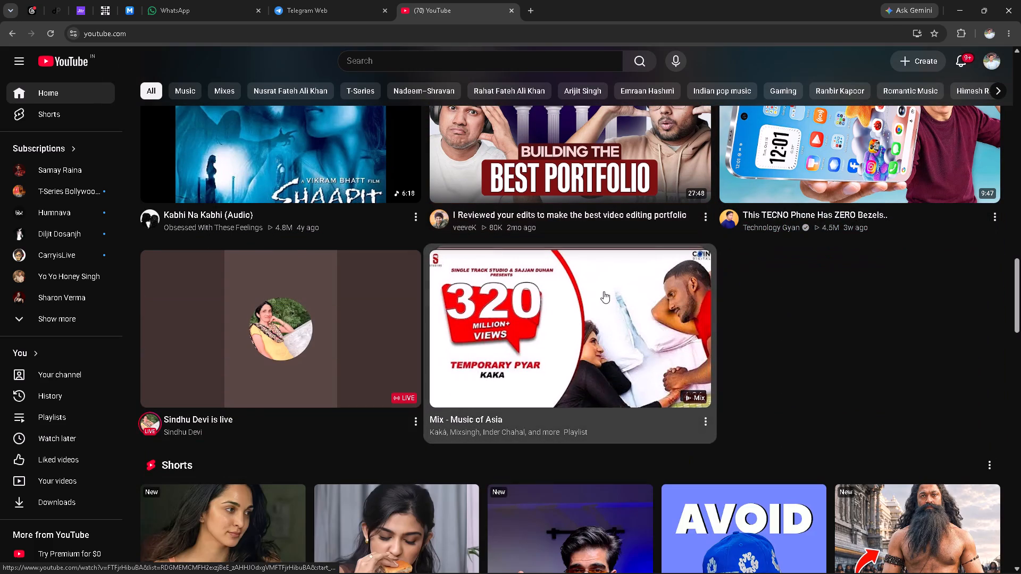
{"action": "scroll", "coordinate": [821, 327], "scroll_direction": "down", "scroll_amount": 3}
{"action": "scroll", "coordinate": [792, 280], "scroll_direction": "down", "scroll_amount": 1}
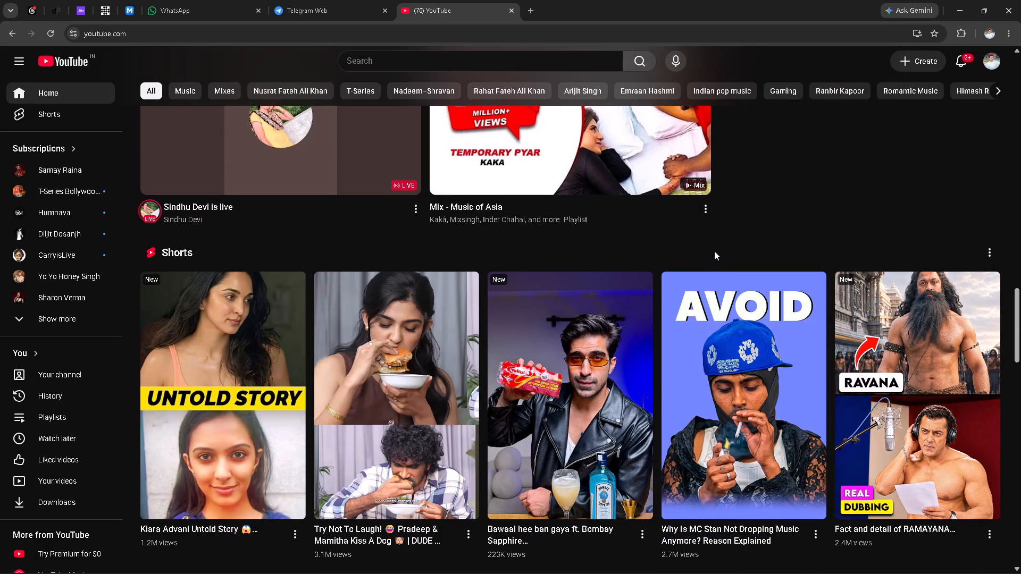
{"action": "left_click", "coordinate": [209, 428]}
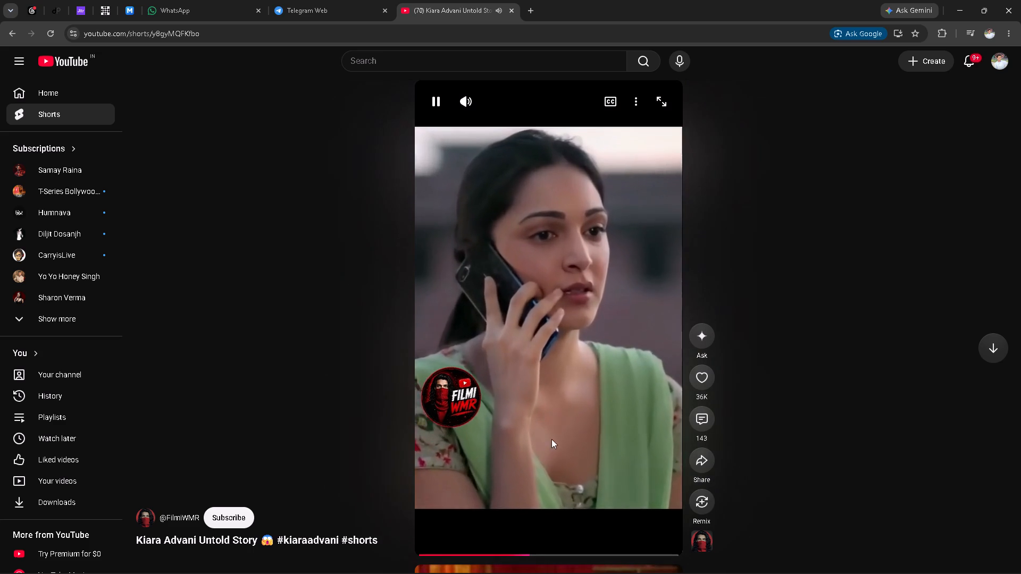
{"action": "left_click", "coordinate": [563, 438]}
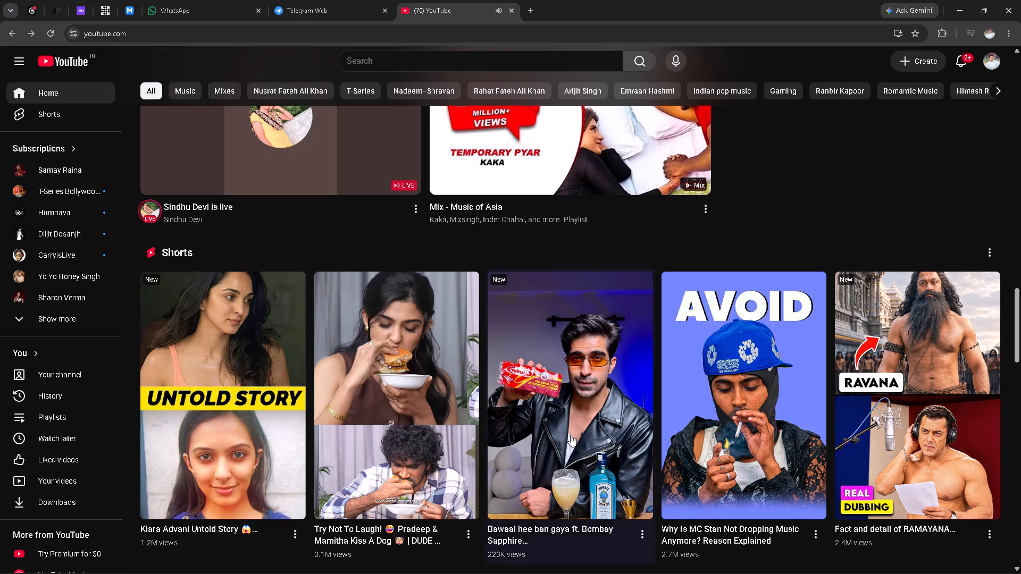
{"action": "scroll", "coordinate": [563, 436], "scroll_direction": "down", "scroll_amount": 3}
{"action": "scroll", "coordinate": [479, 419], "scroll_direction": "down", "scroll_amount": 3}
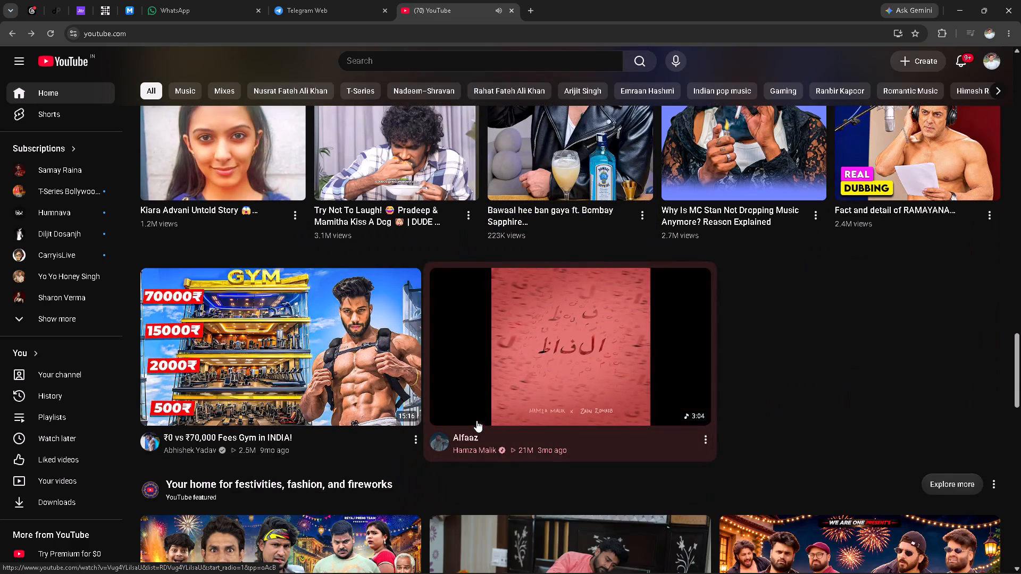
{"action": "scroll", "coordinate": [476, 420], "scroll_direction": "down", "scroll_amount": 3}
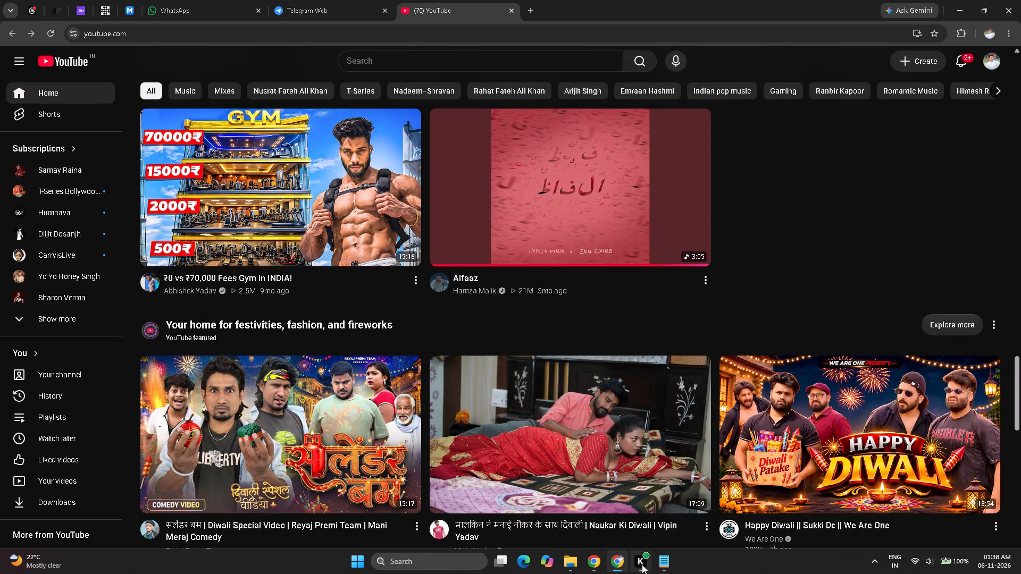
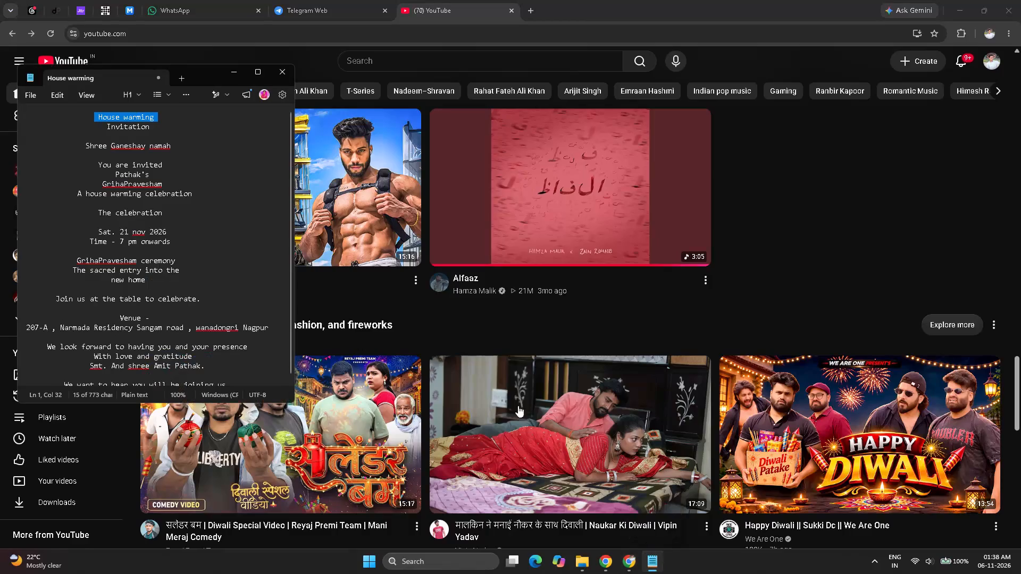
Close the House warming notes window.
{"action": "left_click", "coordinate": [282, 75]}
{"action": "scroll", "coordinate": [459, 338], "scroll_direction": "down", "scroll_amount": 5}
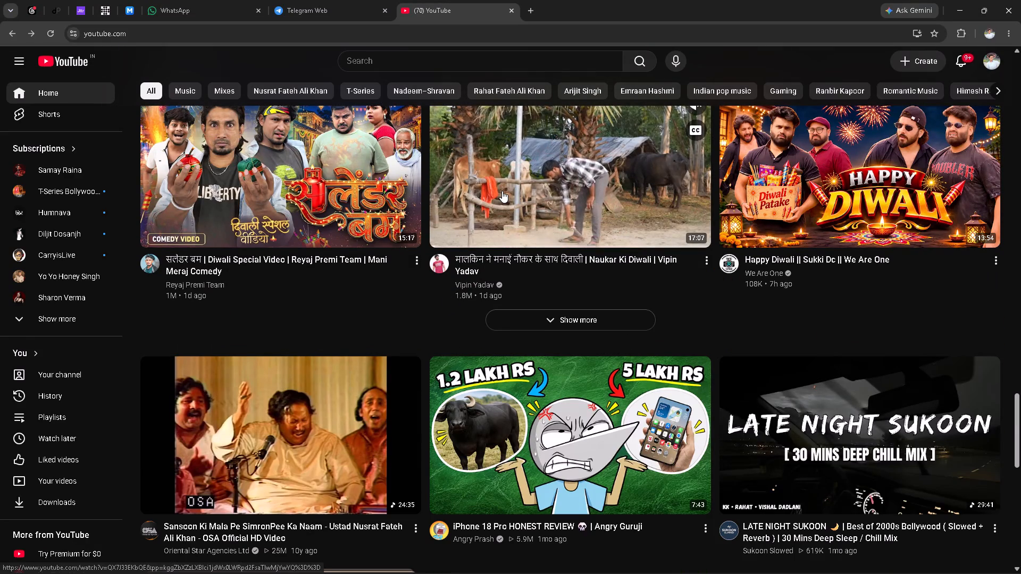
{"action": "left_click", "coordinate": [699, 259]}
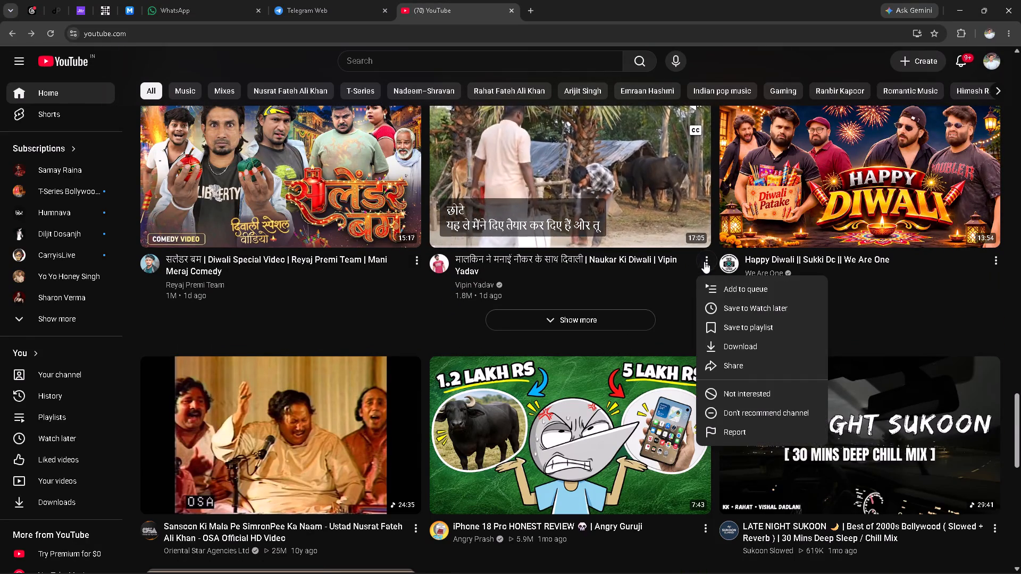
{"action": "left_click", "coordinate": [747, 395]}
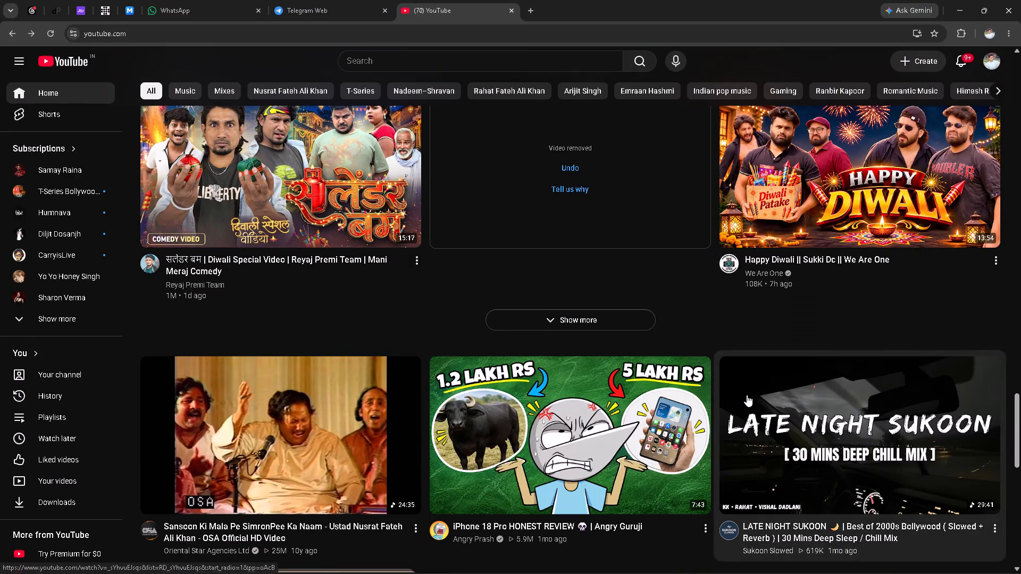
{"action": "scroll", "coordinate": [379, 318], "scroll_direction": "up", "scroll_amount": 2}
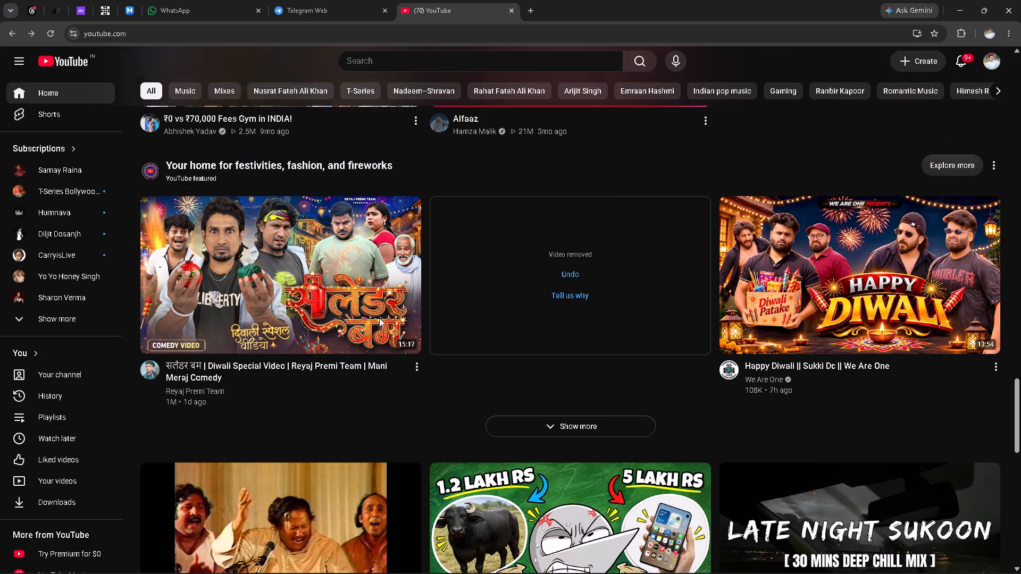
{"action": "scroll", "coordinate": [379, 318], "scroll_direction": "up", "scroll_amount": 1}
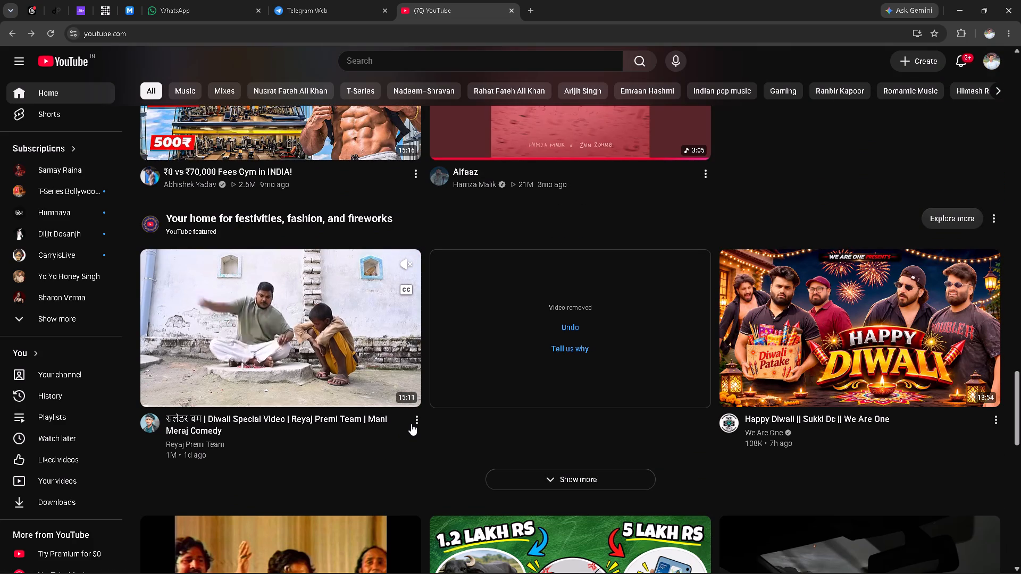
{"action": "left_click", "coordinate": [417, 423]}
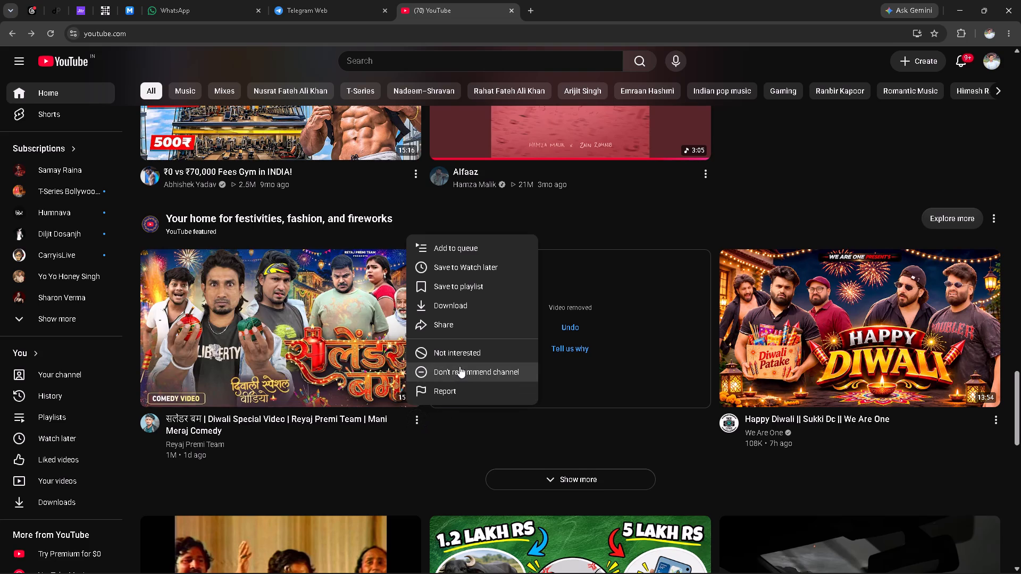
{"action": "left_click", "coordinate": [459, 366]}
{"action": "left_click", "coordinate": [1000, 424]}
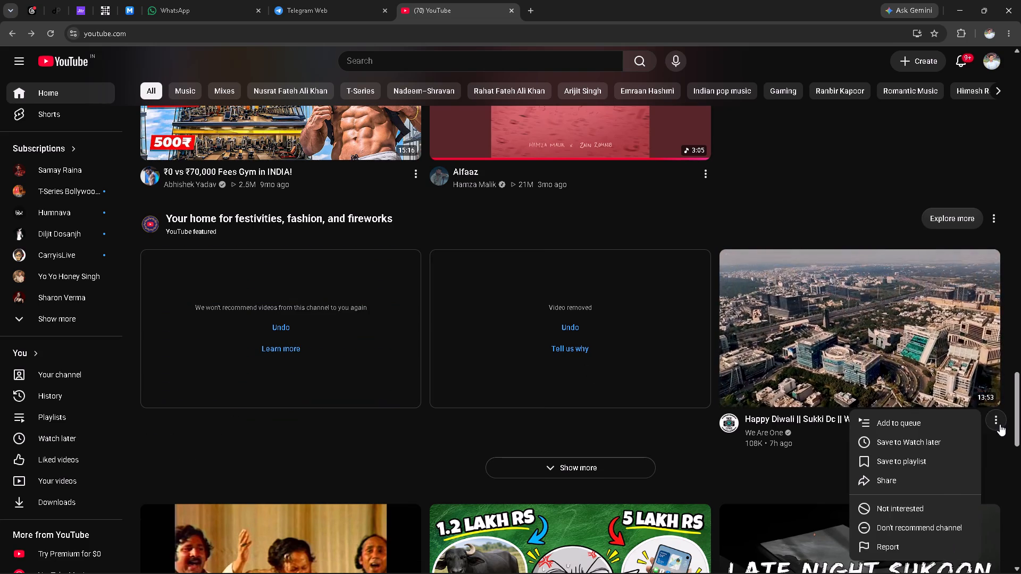
{"action": "left_click", "coordinate": [920, 511]}
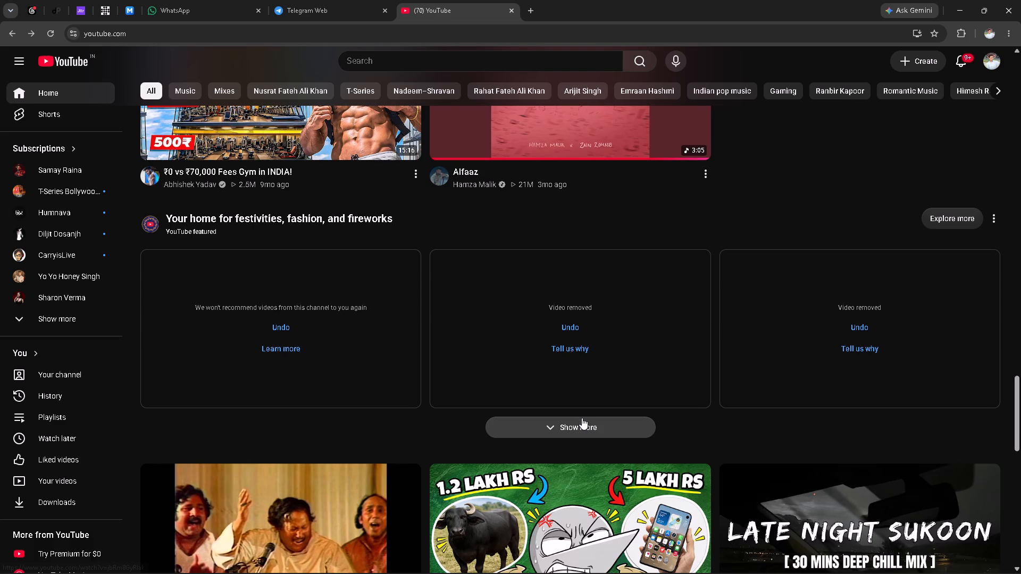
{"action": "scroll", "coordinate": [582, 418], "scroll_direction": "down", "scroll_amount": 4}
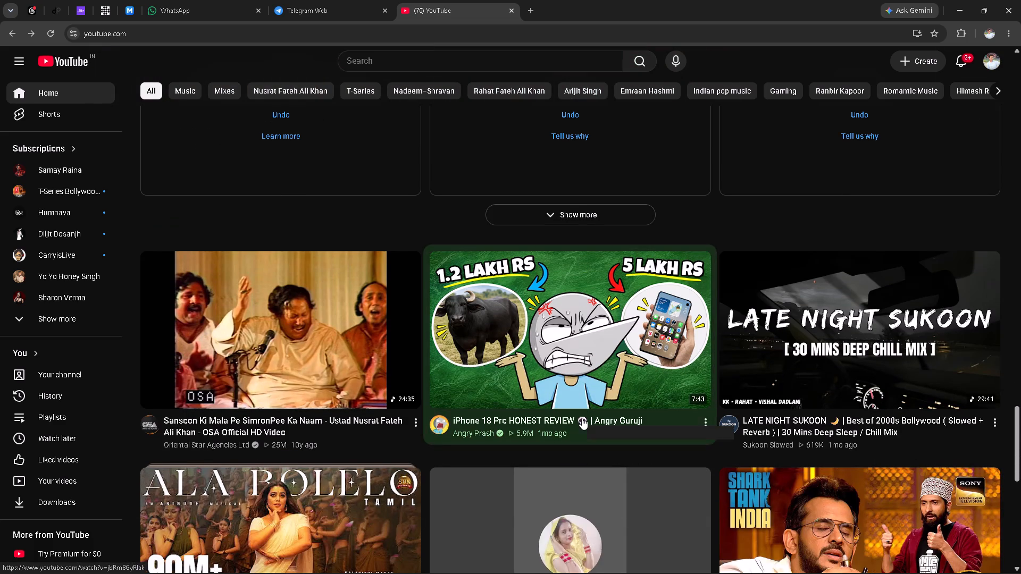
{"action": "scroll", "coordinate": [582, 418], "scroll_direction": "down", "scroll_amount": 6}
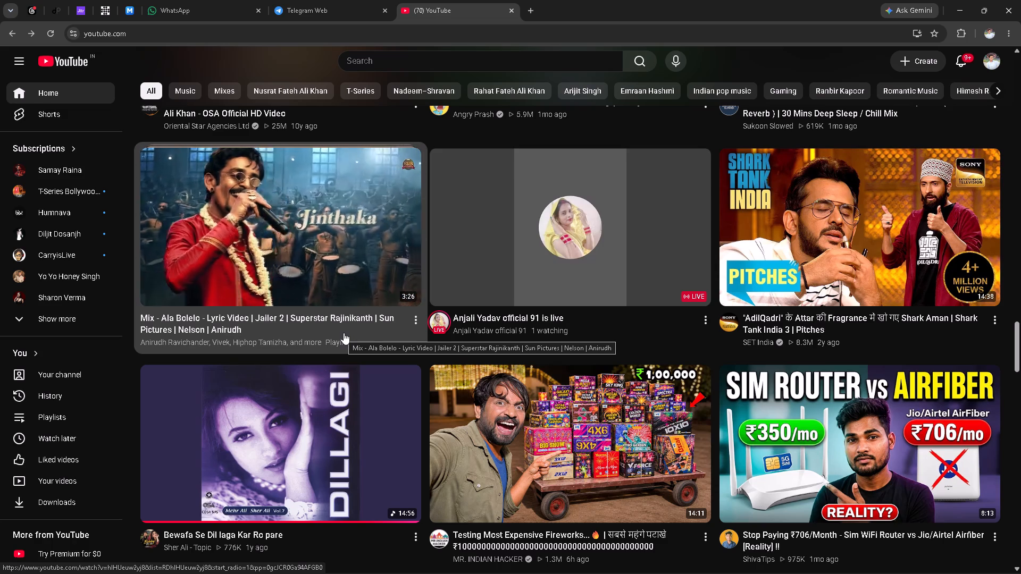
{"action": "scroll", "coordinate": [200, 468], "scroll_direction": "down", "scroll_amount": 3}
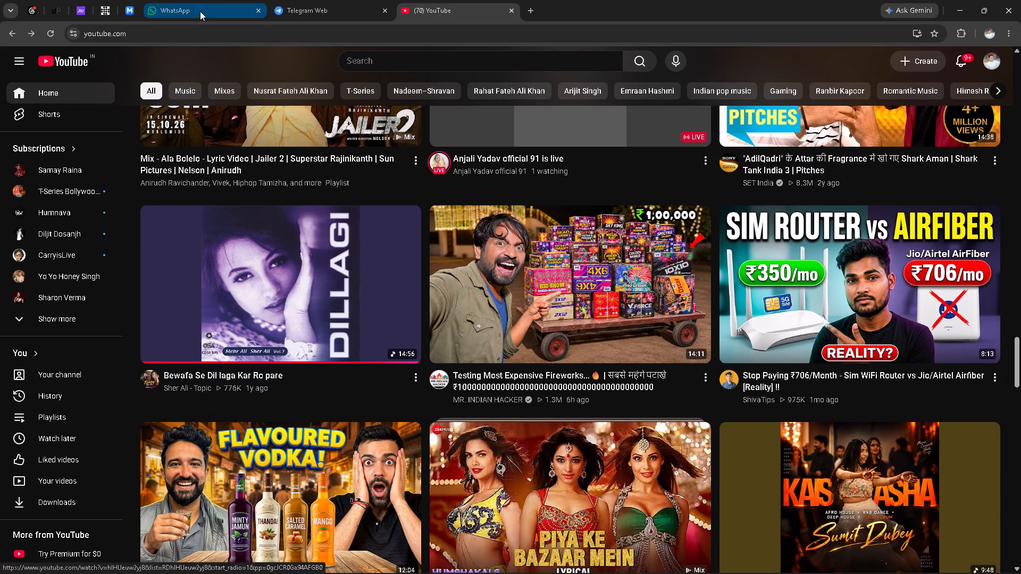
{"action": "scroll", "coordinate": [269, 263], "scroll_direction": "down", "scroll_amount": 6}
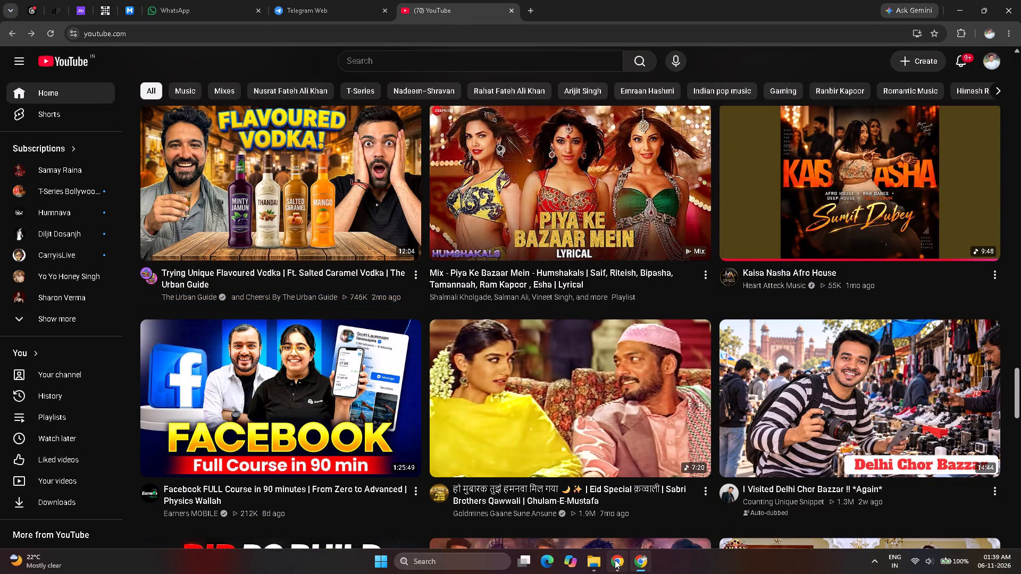
Switch to the Adobe Express window with the housewarming invitation.
{"action": "left_click", "coordinate": [615, 560]}
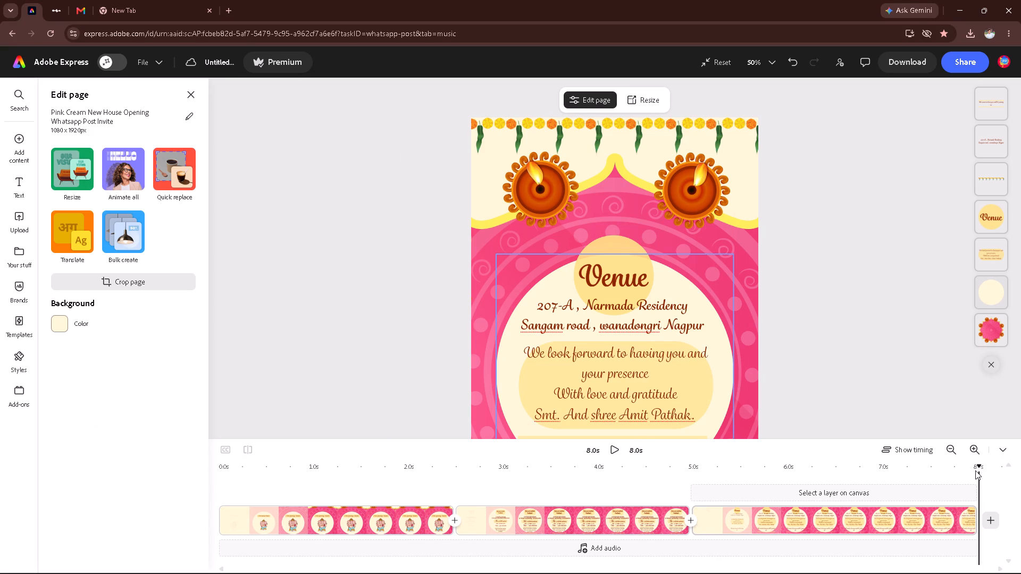
Scrub back and forth through the invitation's timeline to review the animation of the Ganesha opening page and the celebration details page.
{"action": "left_click_drag", "start_coordinate": [980, 470], "coordinate": [320, 473]}
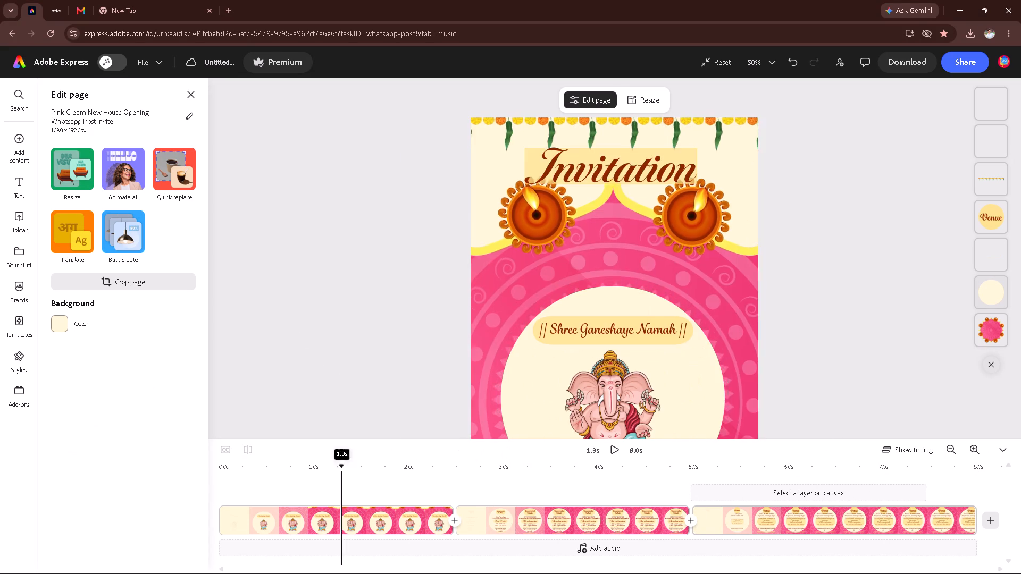
{"action": "left_click_drag", "start_coordinate": [320, 473], "coordinate": [239, 479]}
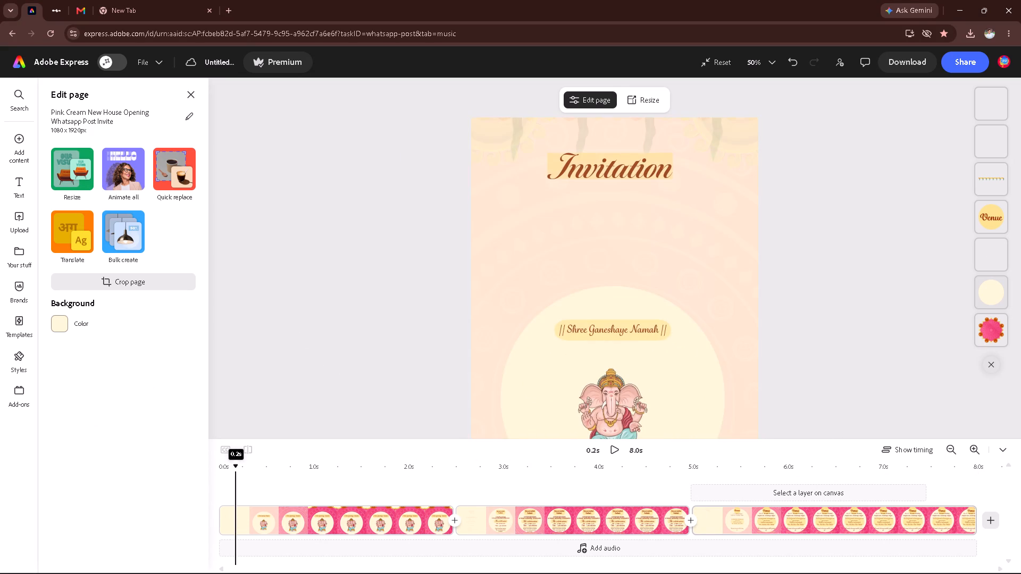
{"action": "left_click_drag", "start_coordinate": [239, 479], "coordinate": [313, 479]}
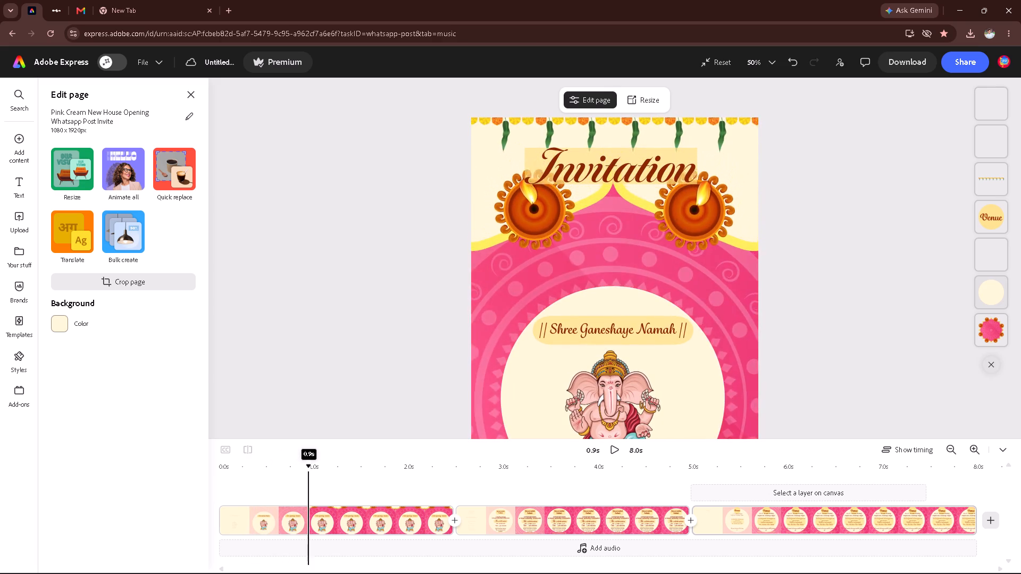
{"action": "left_click_drag", "start_coordinate": [313, 479], "coordinate": [427, 492]}
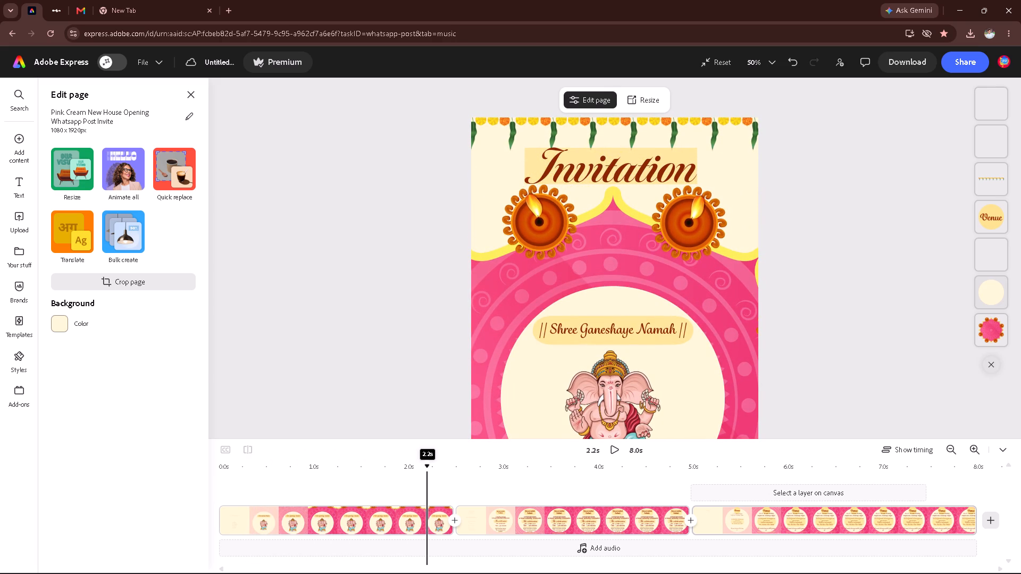
{"action": "left_click_drag", "start_coordinate": [427, 492], "coordinate": [481, 496]}
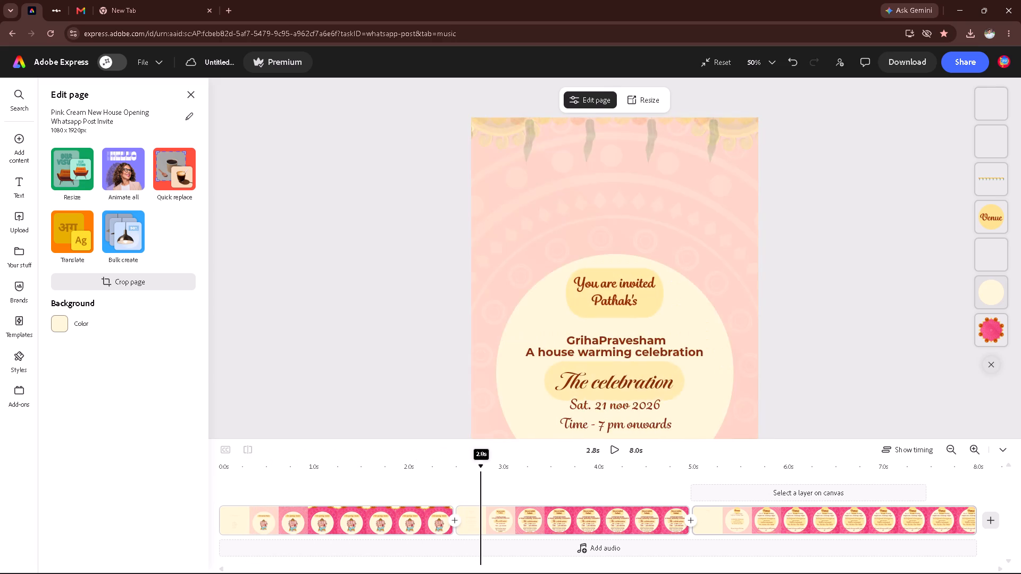
{"action": "left_click_drag", "start_coordinate": [481, 496], "coordinate": [396, 501]}
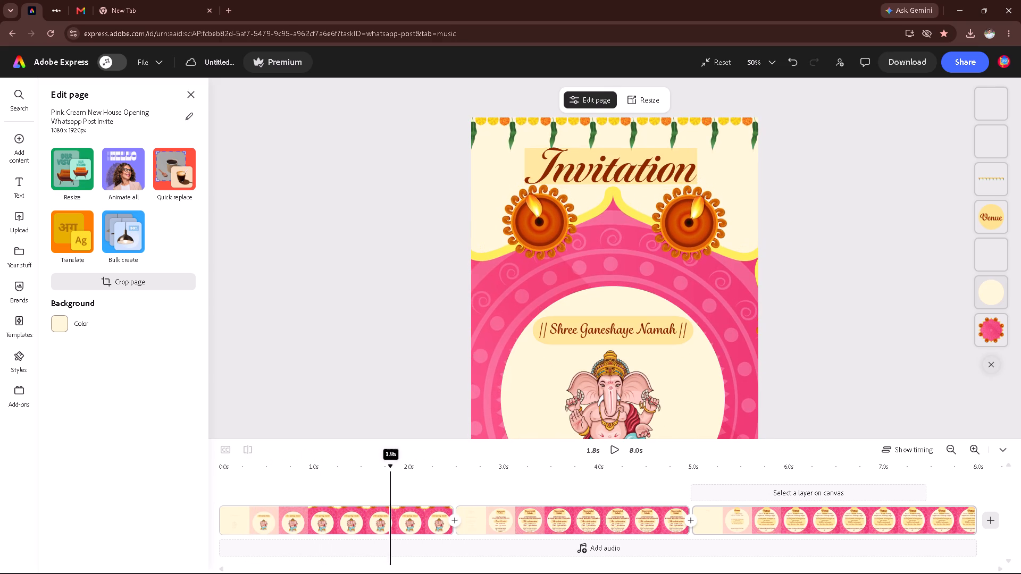
{"action": "left_click_drag", "start_coordinate": [396, 501], "coordinate": [522, 514]}
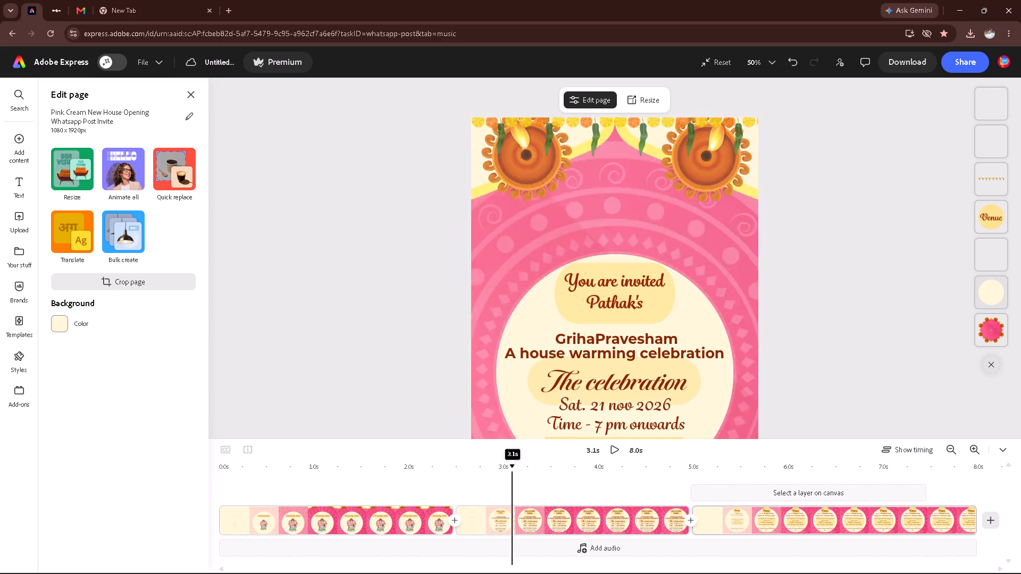
{"action": "left_click_drag", "start_coordinate": [522, 514], "coordinate": [642, 528]}
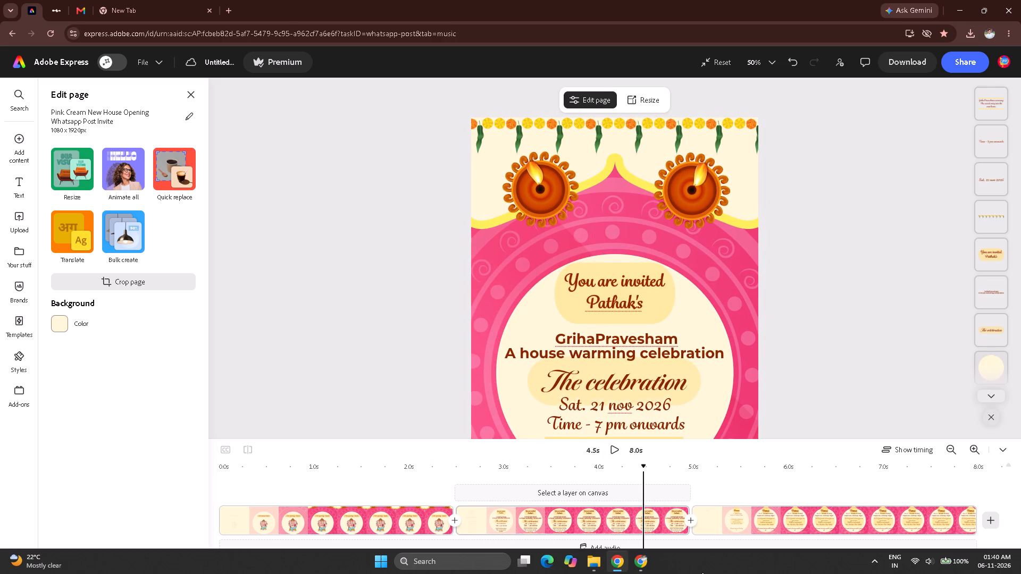
Switch to the browser window with YouTube and look through more of the home feed's recommended videos.
{"action": "left_click", "coordinate": [647, 562]}
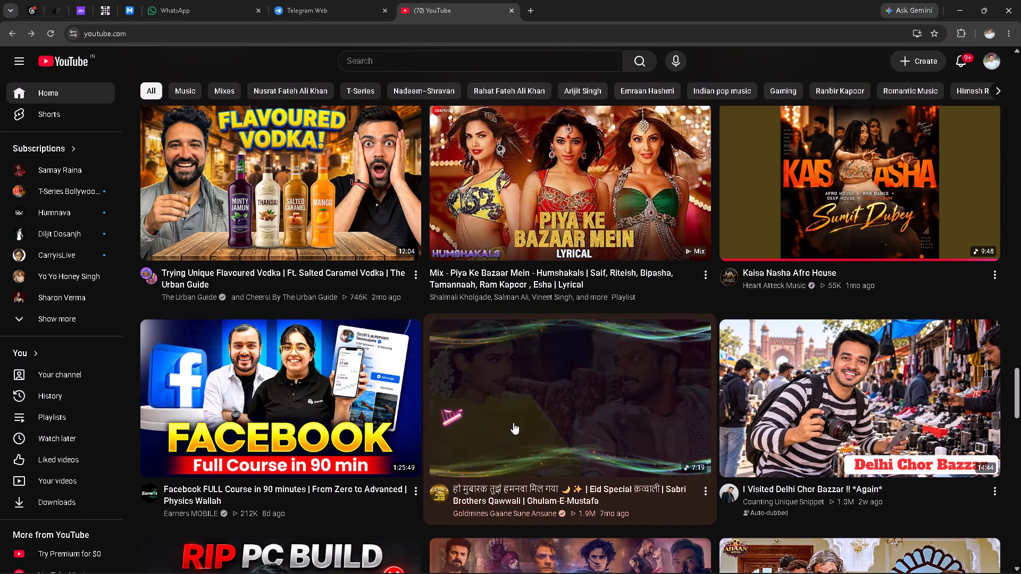
{"action": "scroll", "coordinate": [523, 417], "scroll_direction": "down", "scroll_amount": 3}
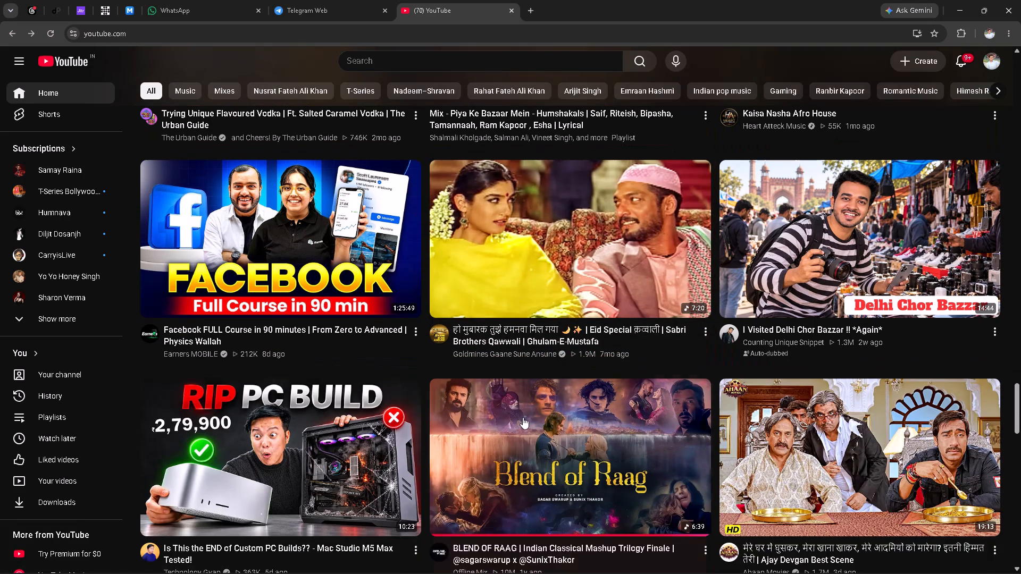
{"action": "scroll", "coordinate": [477, 430], "scroll_direction": "down", "scroll_amount": 3}
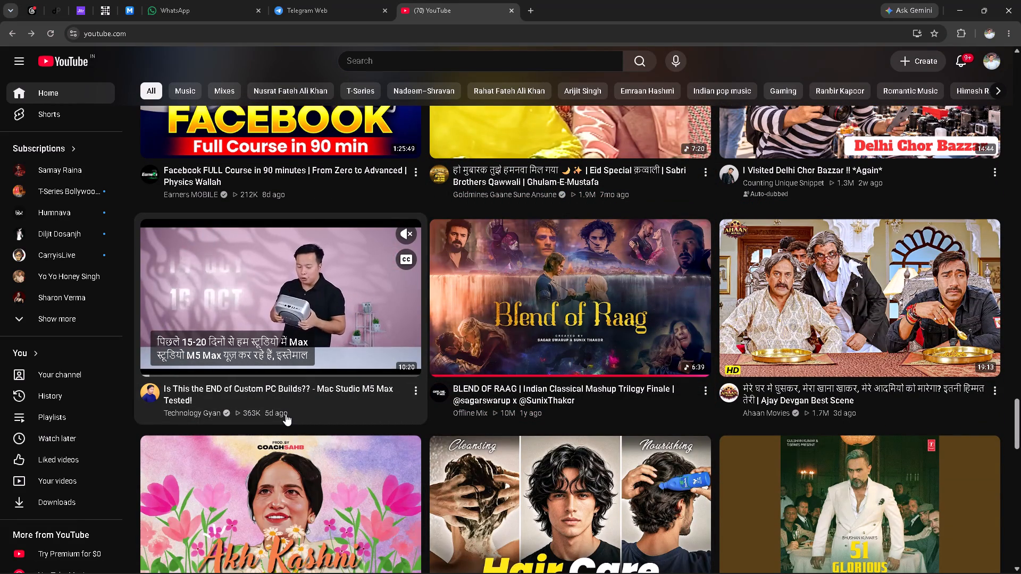
{"action": "scroll", "coordinate": [286, 414], "scroll_direction": "down", "scroll_amount": 2}
{"action": "scroll", "coordinate": [159, 448], "scroll_direction": "down", "scroll_amount": 4}
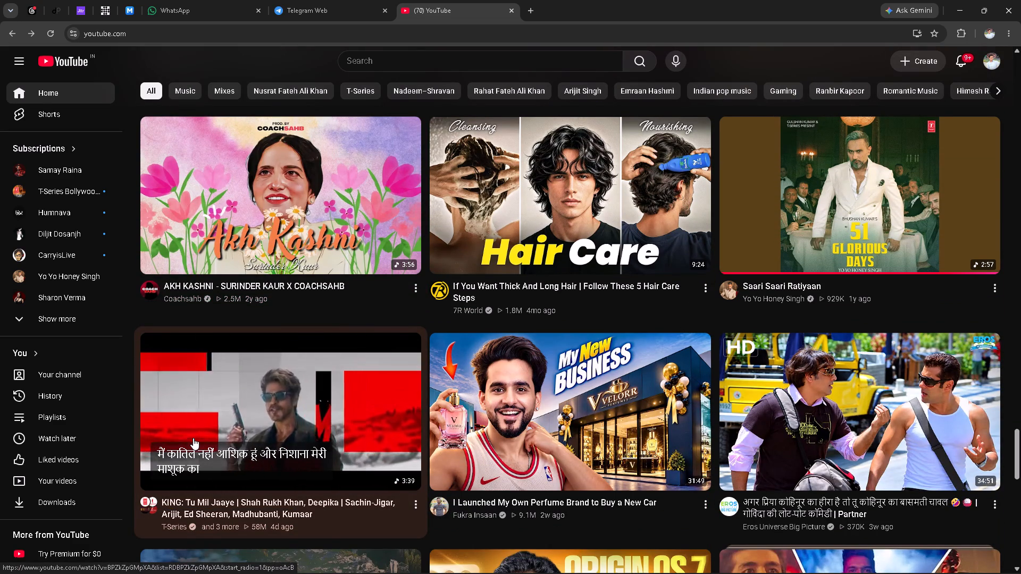
{"action": "scroll", "coordinate": [193, 438], "scroll_direction": "down", "scroll_amount": 3}
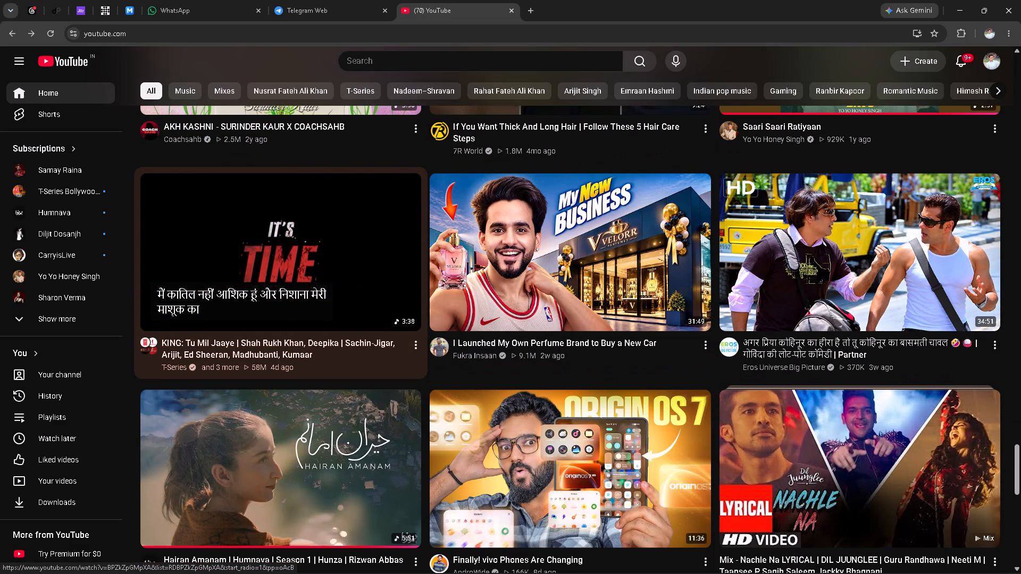
{"action": "scroll", "coordinate": [193, 438], "scroll_direction": "down", "scroll_amount": 4}
{"action": "scroll", "coordinate": [407, 458], "scroll_direction": "down", "scroll_amount": 4}
Close the YouTube tab.
{"action": "left_click", "coordinate": [513, 16]}
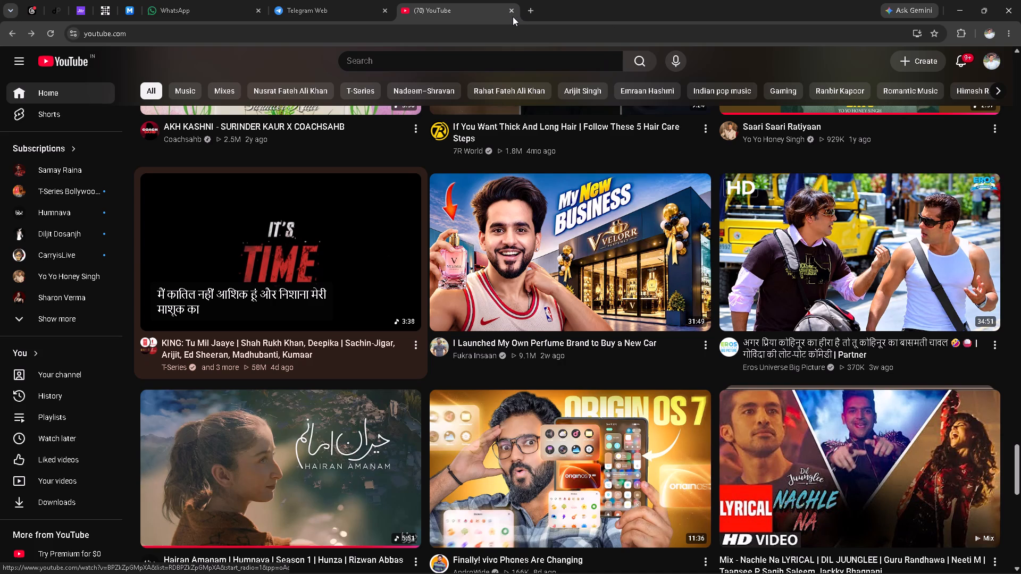